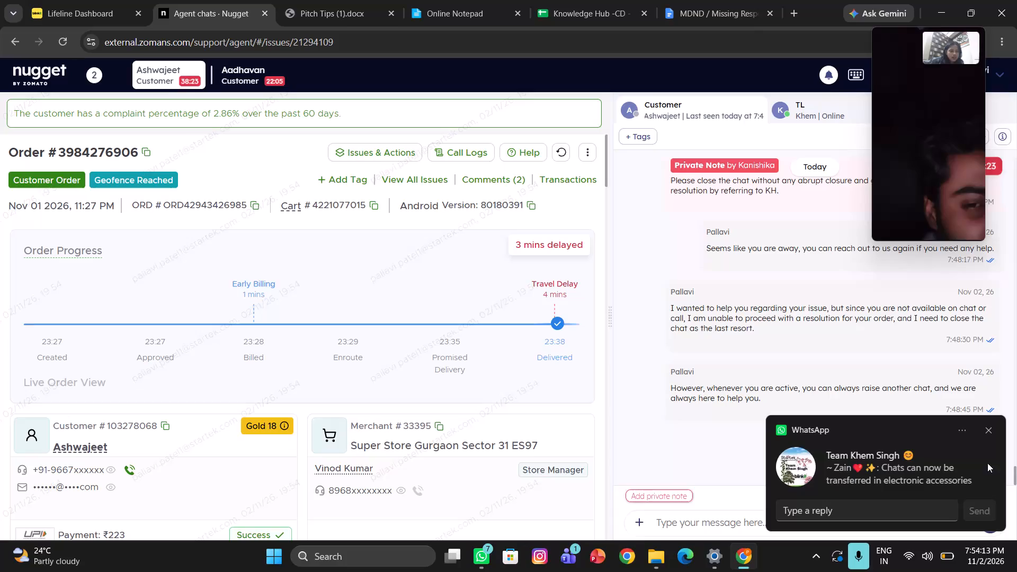
# Dismiss the WhatsApp notification covering the open customer chat and check the chat's latest messages.
pyautogui.click(992, 433)
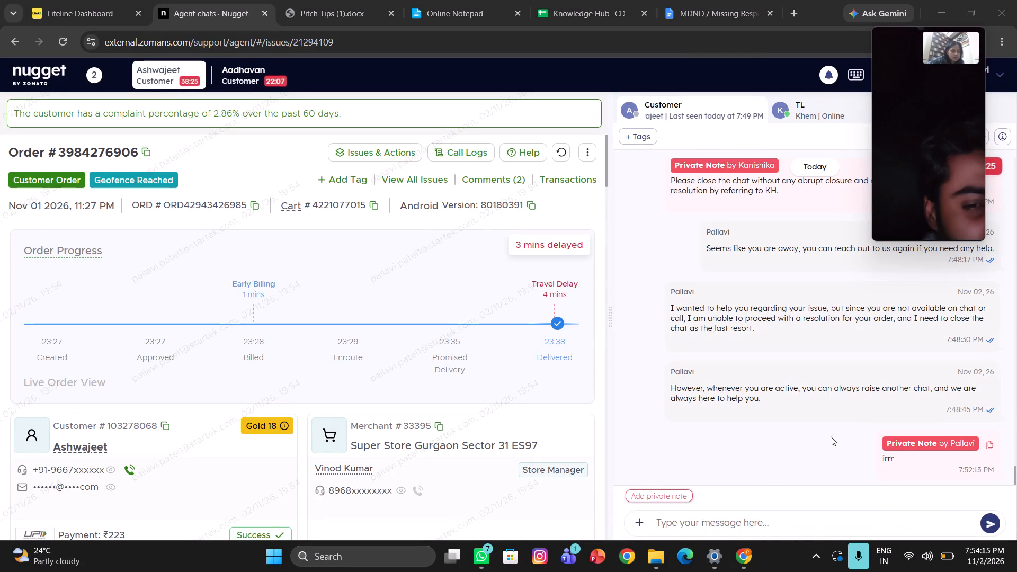
pyautogui.scroll(-1, 831, 436)
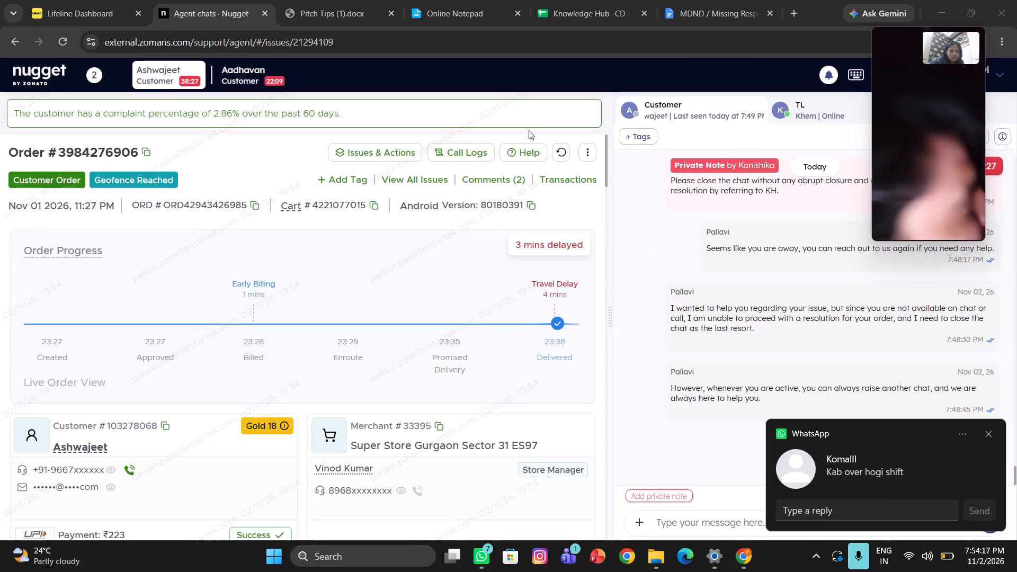
# Switch to the second assigned customer's chat and review its latest messages and private note.
pyautogui.click(238, 81)
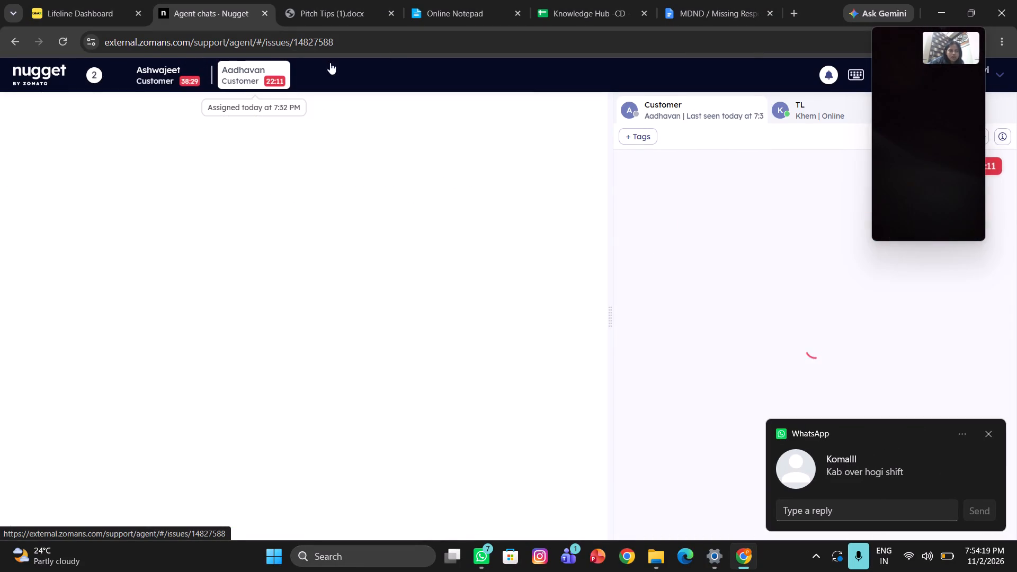
pyautogui.scroll(-2, 655, 328)
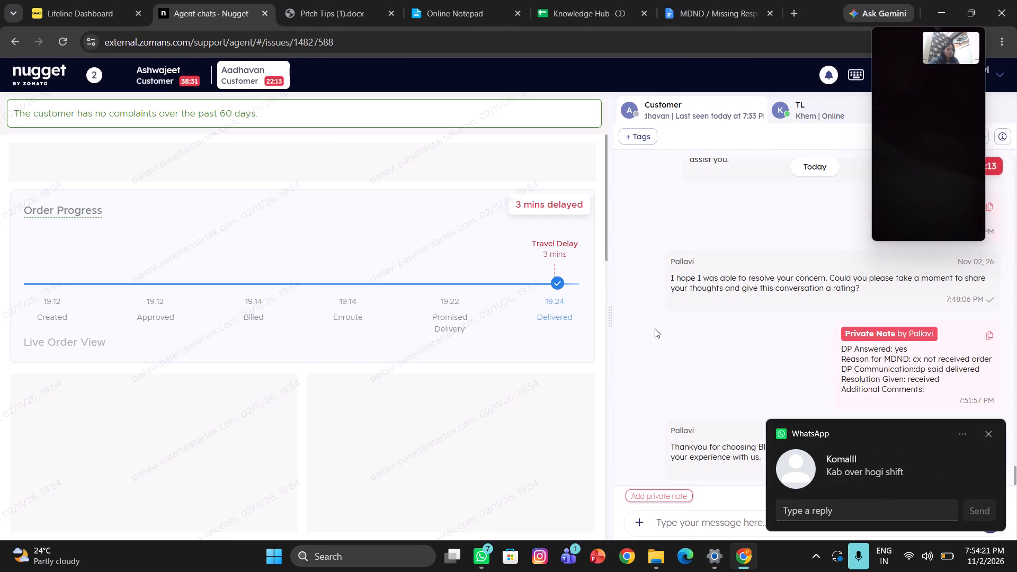
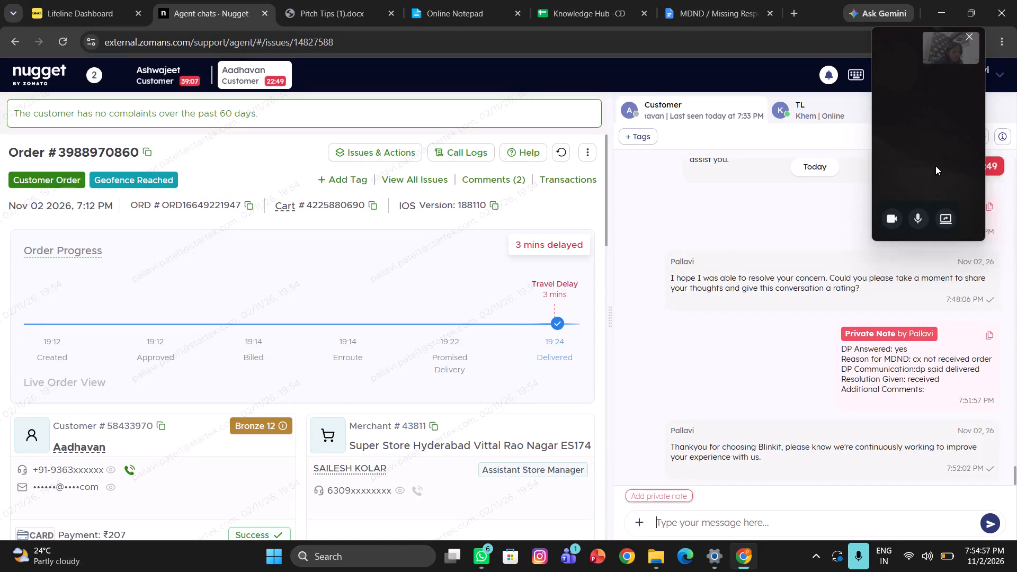
# Switch to the WhatsApp video call and expand its floating mini view into the full call window.
pyautogui.click(934, 165)
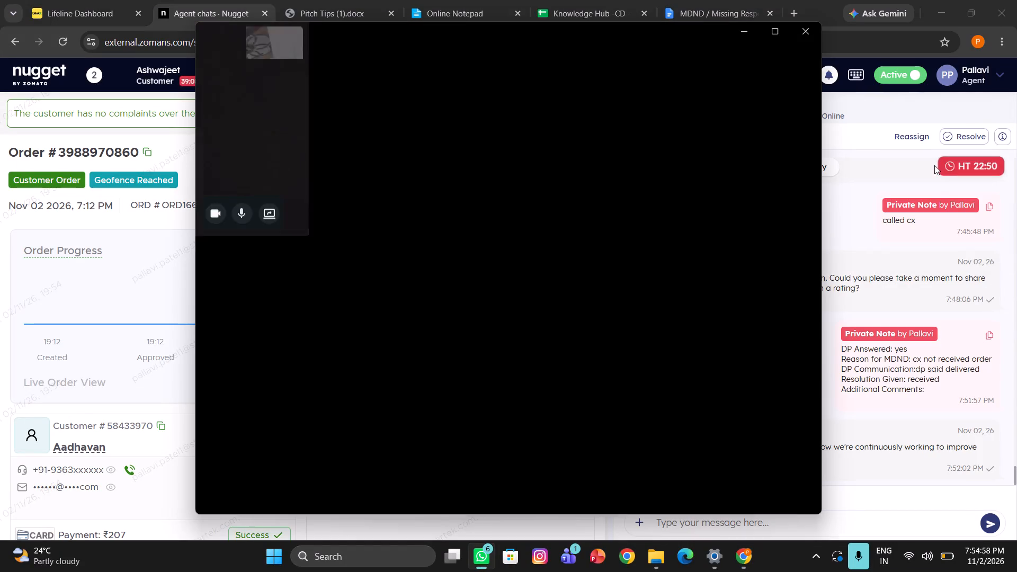
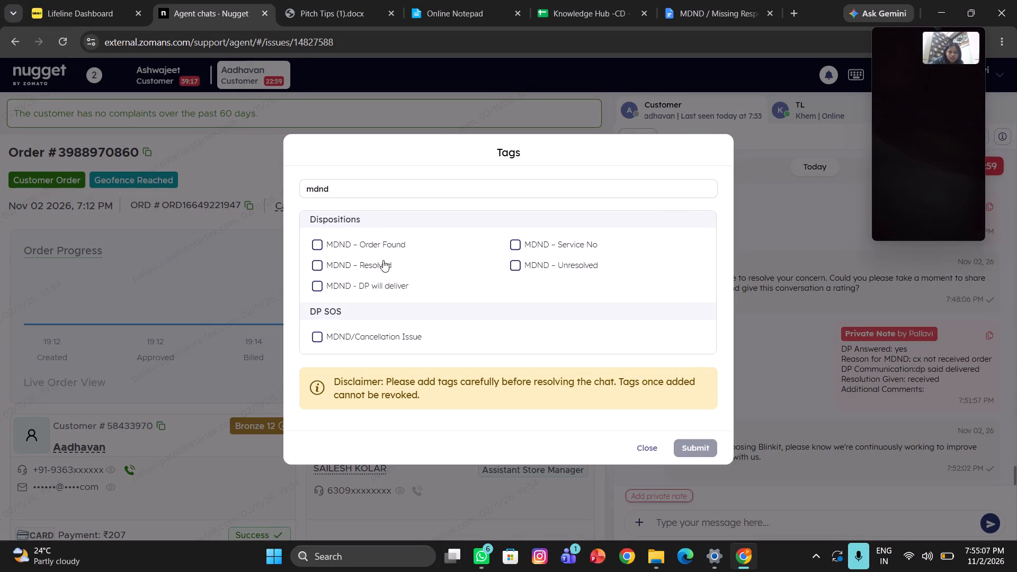
# Tag the open chat with the disposition "MDND – Resolved" and submit it to resolve the issue.
pyautogui.click(383, 260)
pyautogui.click(700, 442)
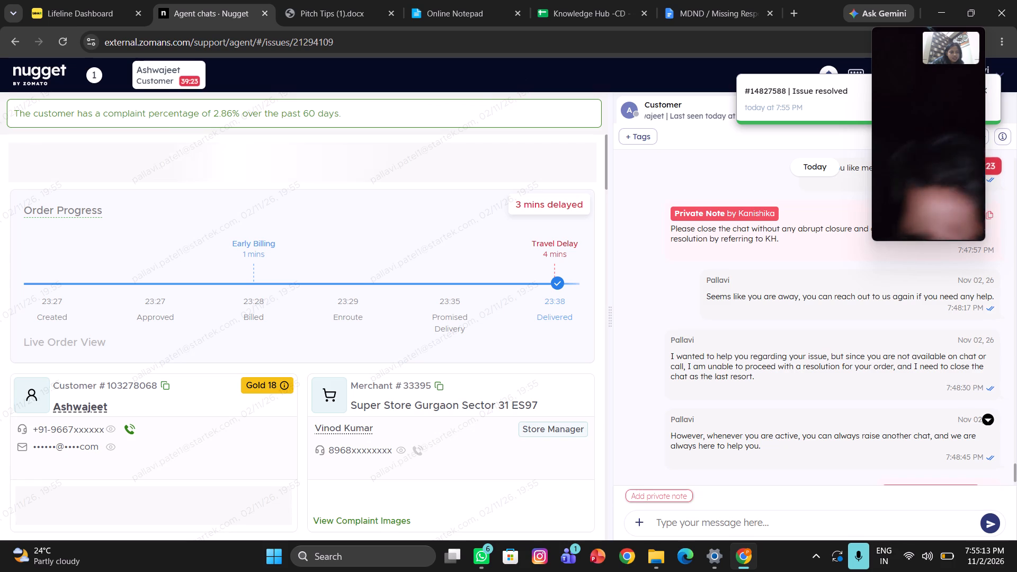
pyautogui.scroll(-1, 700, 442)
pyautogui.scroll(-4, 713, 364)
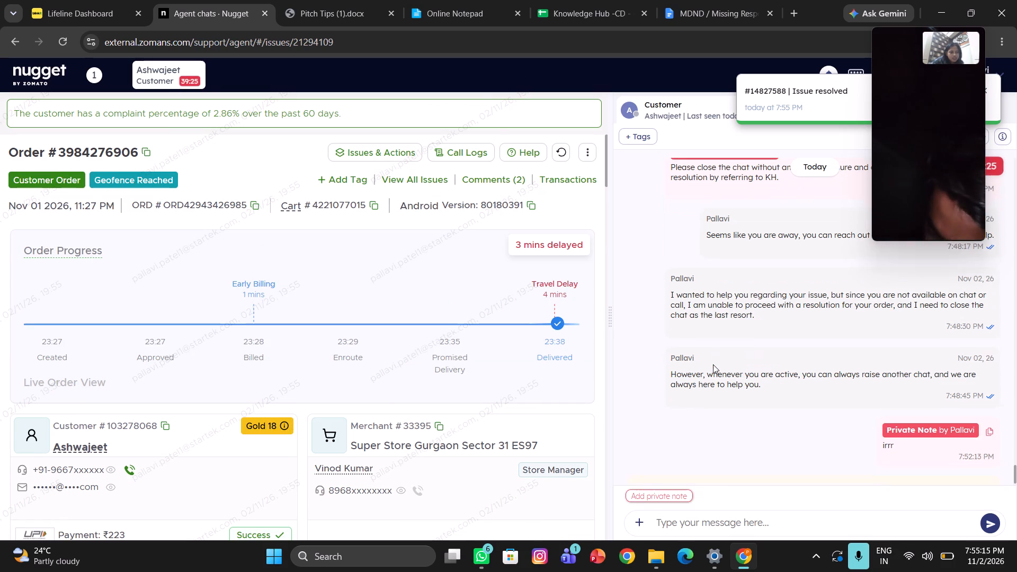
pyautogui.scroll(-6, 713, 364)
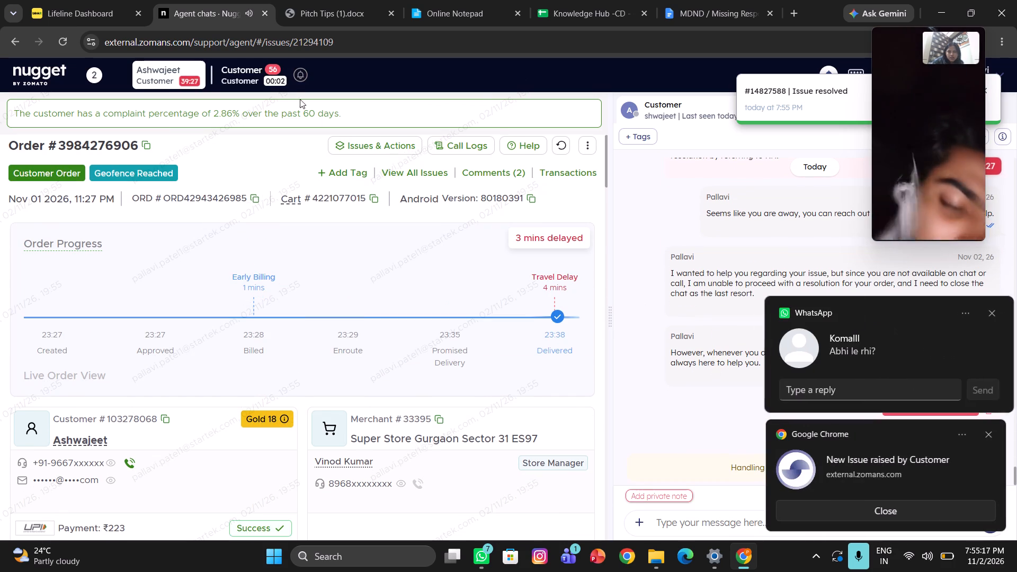
# Open the newly raised customer chat and send the suggested introduction apologising for the inconvenience and asking the customer to check the doorstep.
pyautogui.click(278, 75)
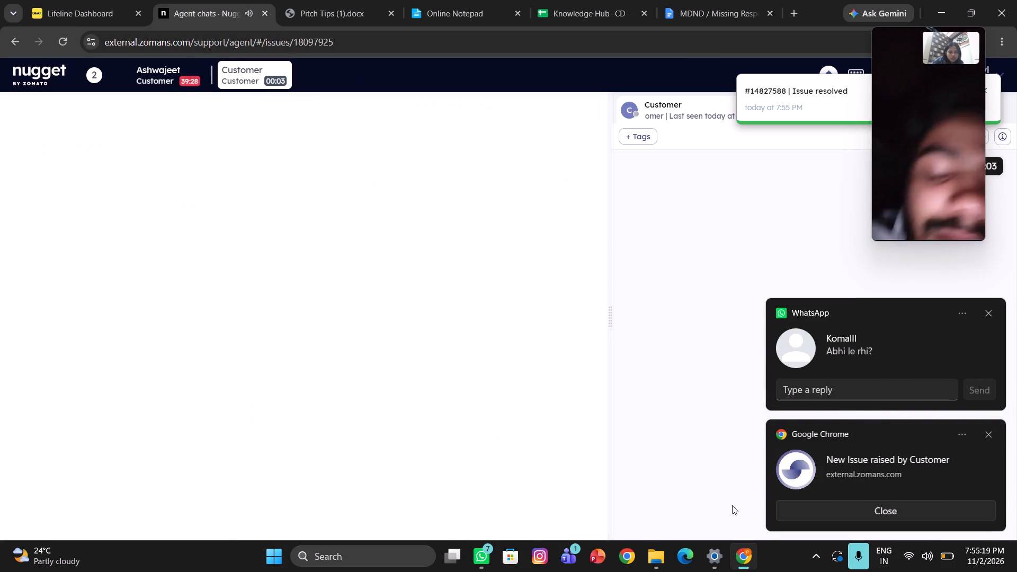
pyautogui.click(693, 471)
pyautogui.click(693, 471)
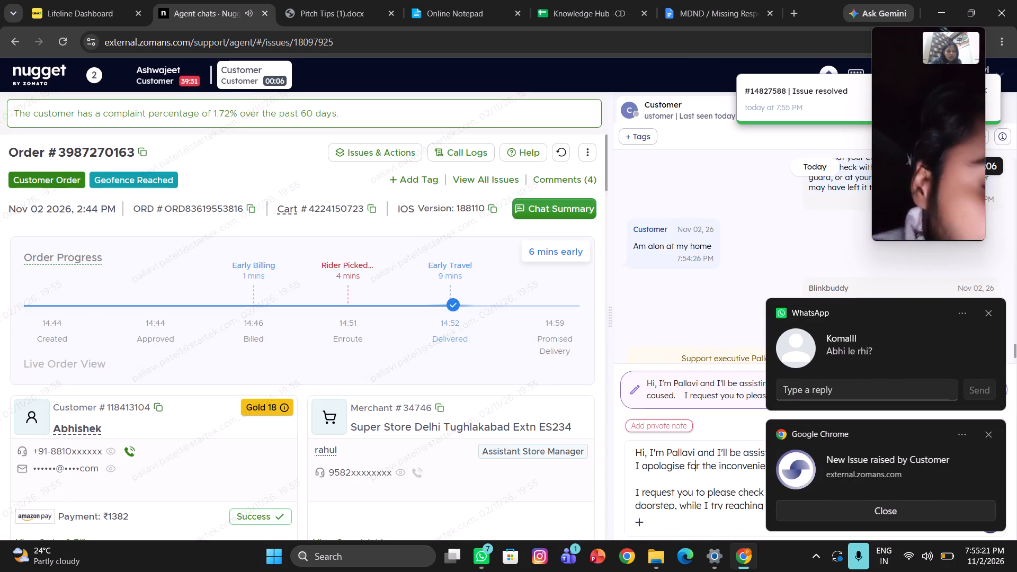
pyautogui.press('Return')
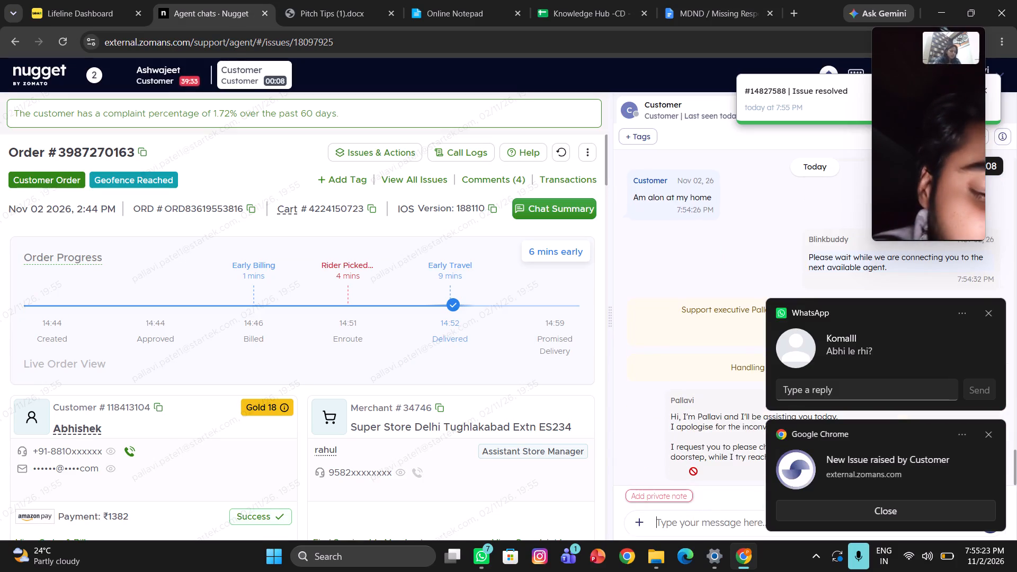
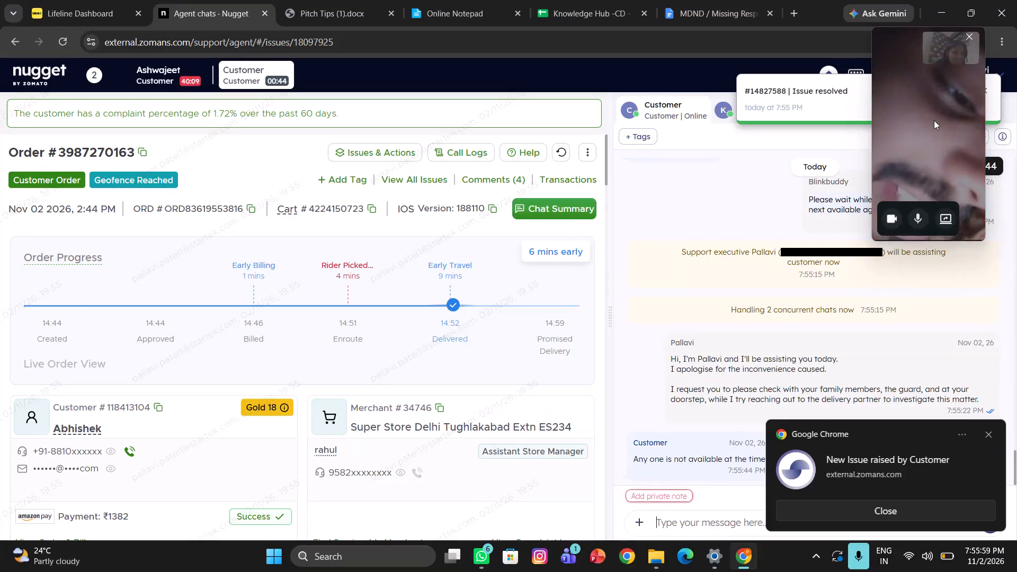
# Switch to the ongoing WhatsApp video call by expanding its floating preview into the call window.
pyautogui.click(934, 120)
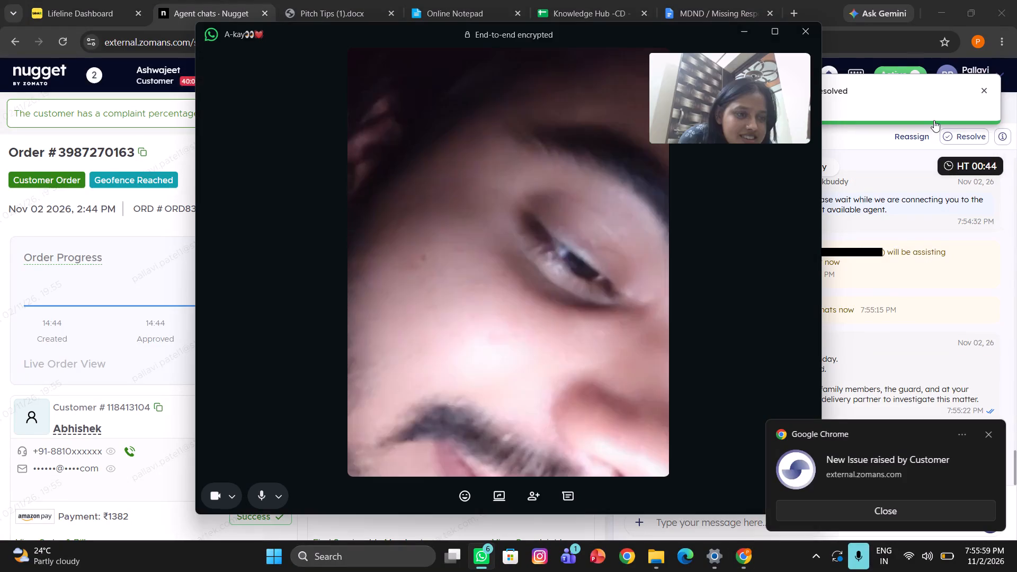
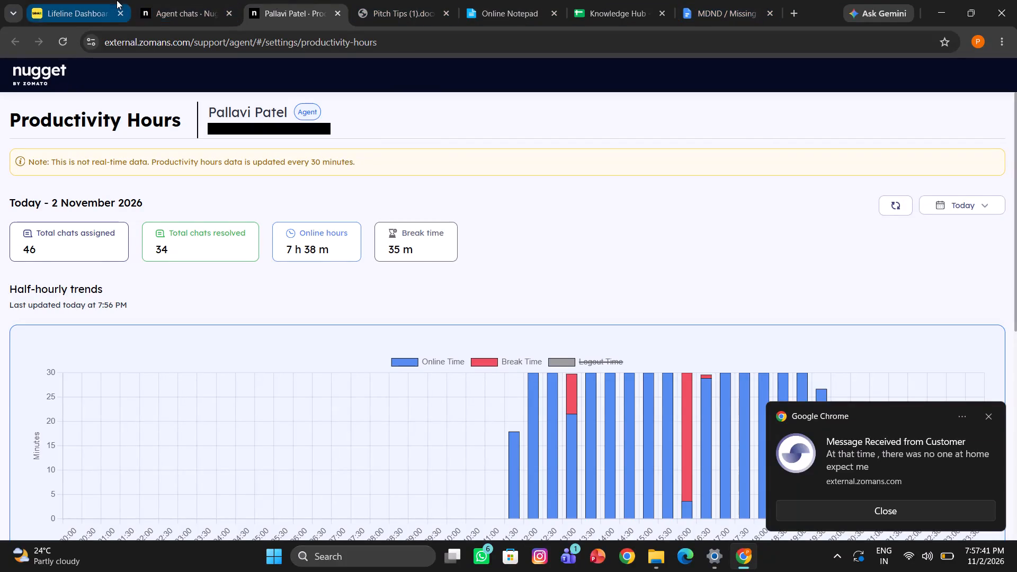
# Switch to the Nugget agent chats in Chrome and open the other assigned customer's chat with the unread message.
pyautogui.click(192, 2)
pyautogui.scroll(-3, 954, 400)
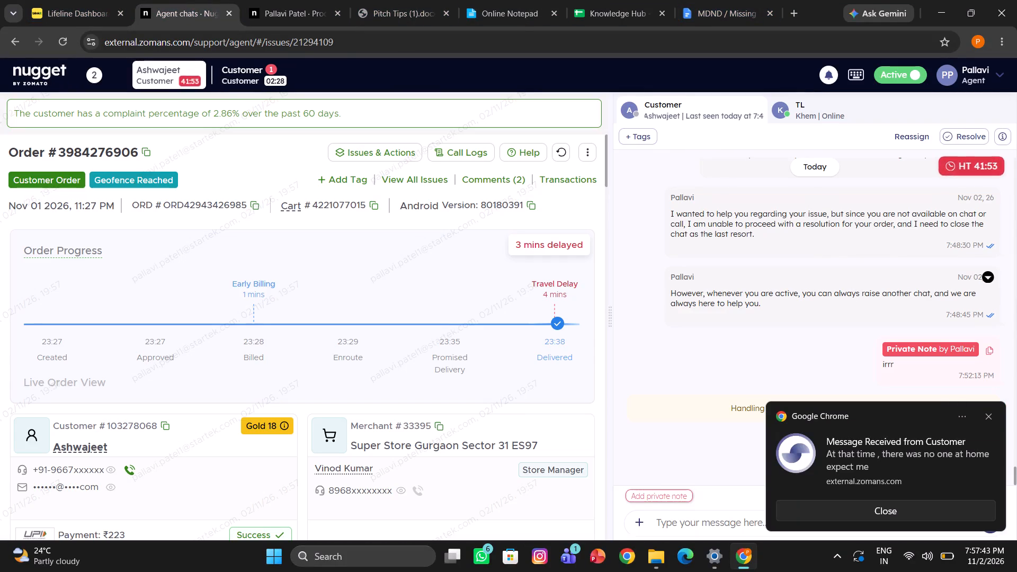
pyautogui.scroll(-3, 851, 290)
pyautogui.click(262, 78)
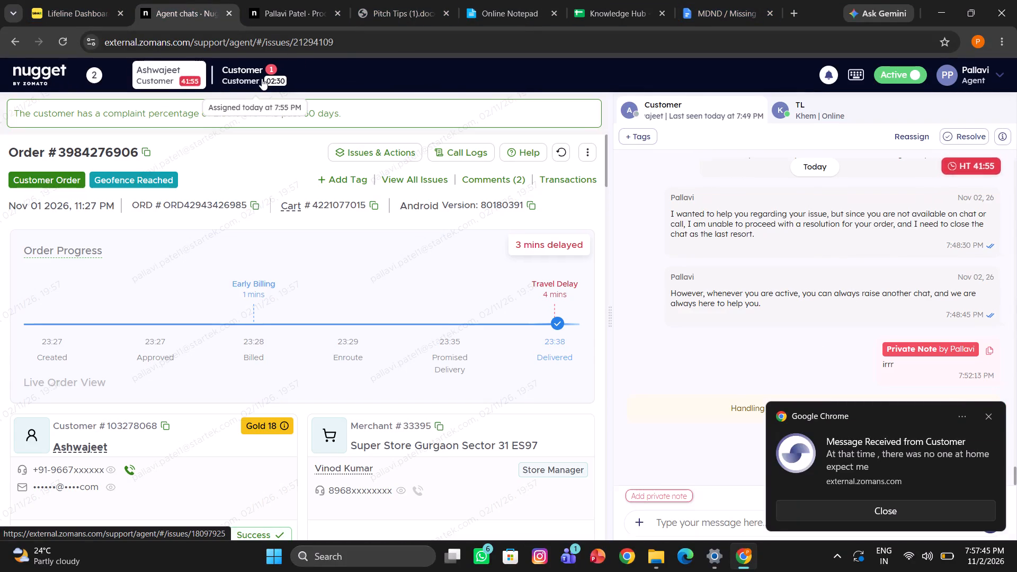
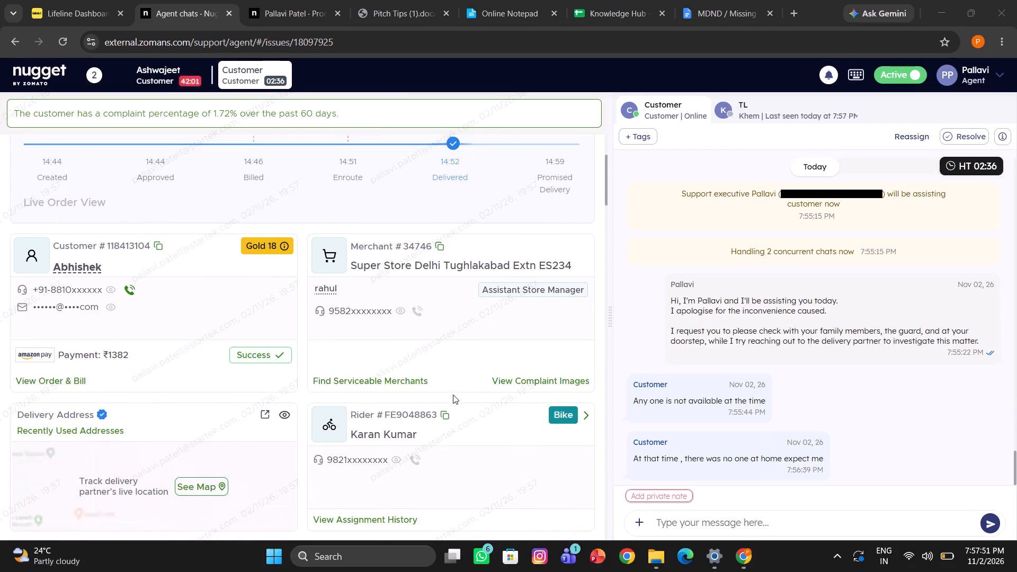
# Initiate a call to the rider of the delivered order.
pyautogui.click(408, 457)
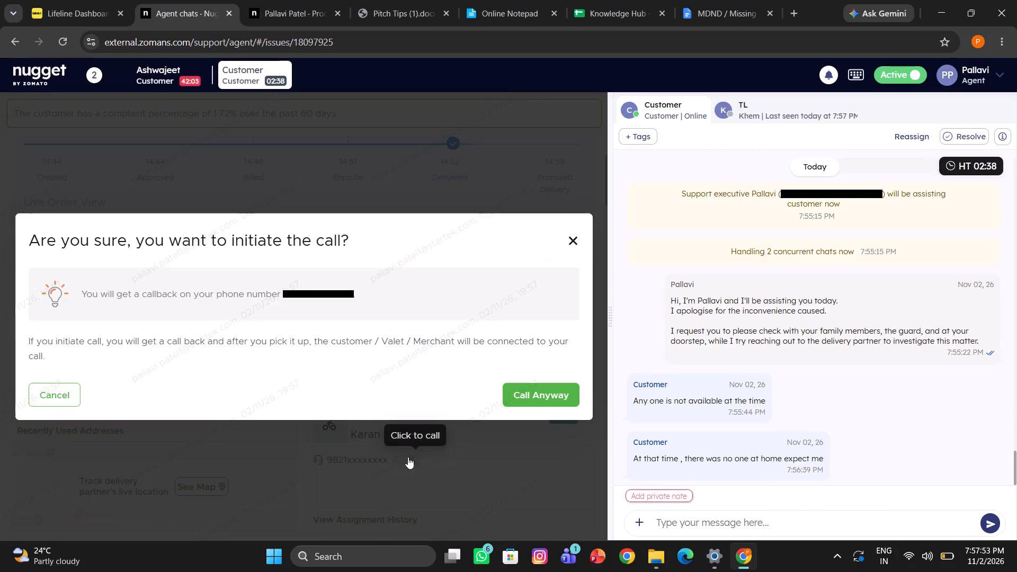
pyautogui.click(539, 390)
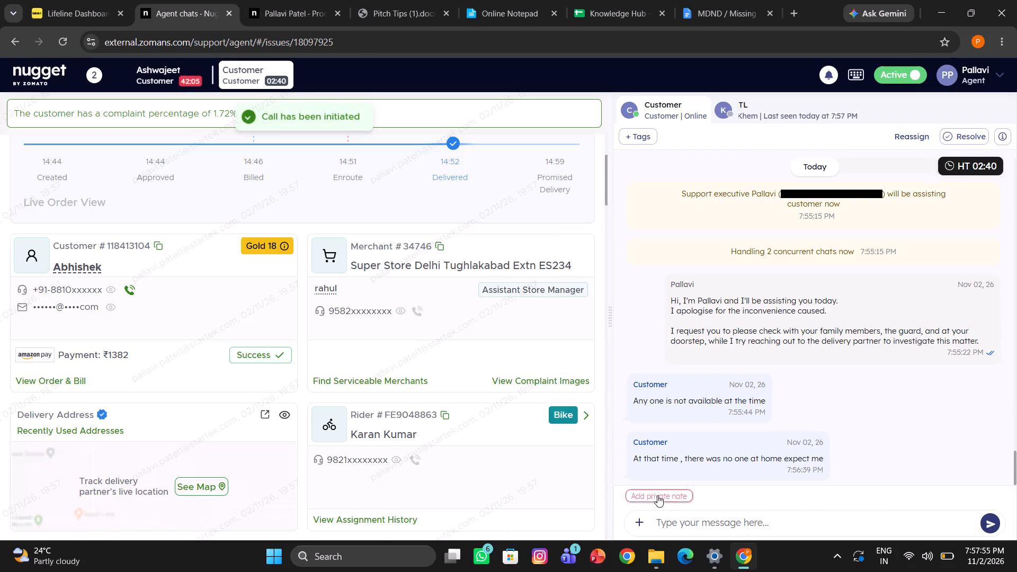
# Add the private note "called dp" to the customer's chat.
pyautogui.click(656, 495)
pyautogui.write('called')
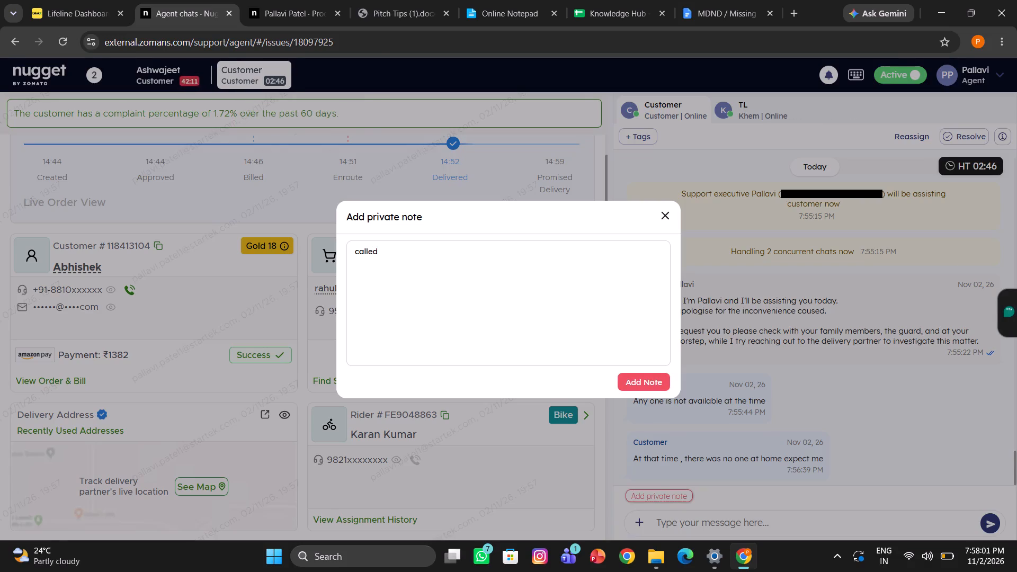
pyautogui.press('space')
pyautogui.write('dp')
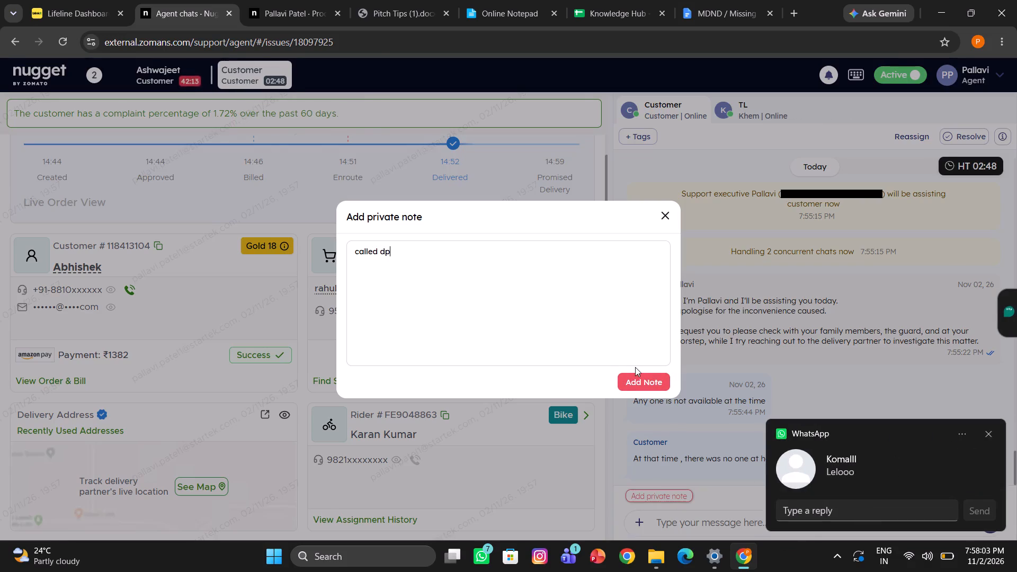
pyautogui.click(641, 378)
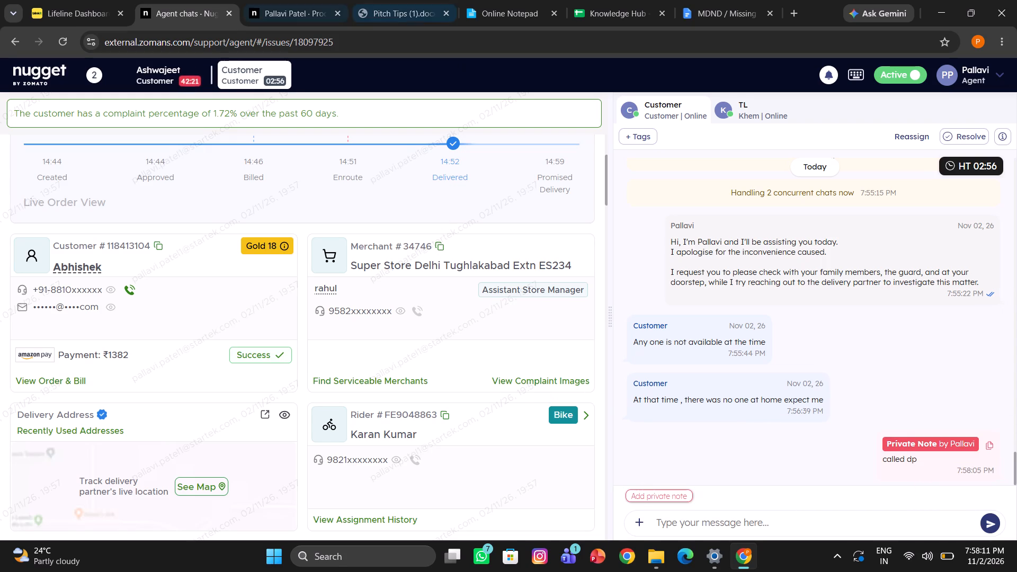
pyautogui.scroll(-5, 493, 417)
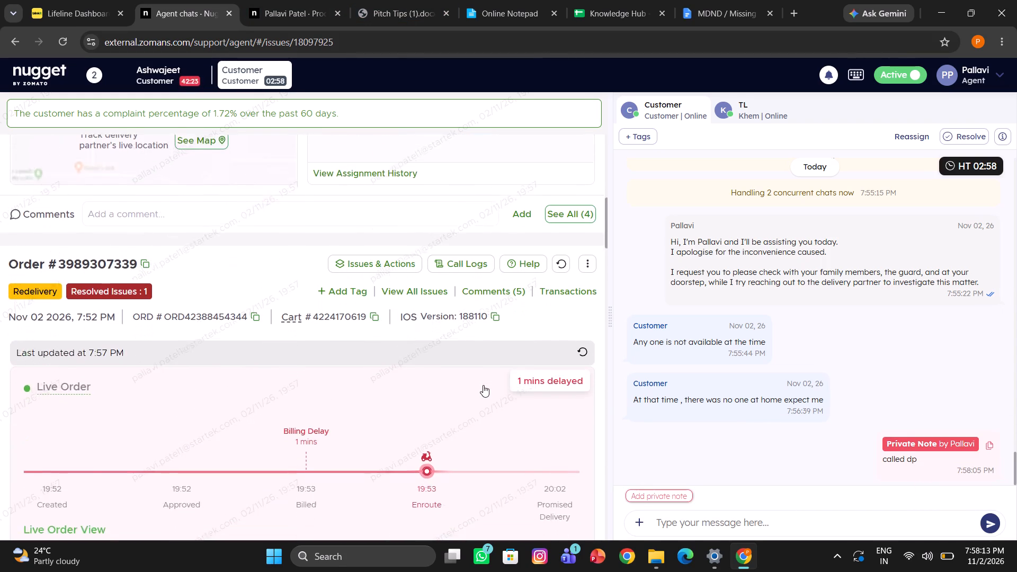
pyautogui.scroll(-1, 483, 385)
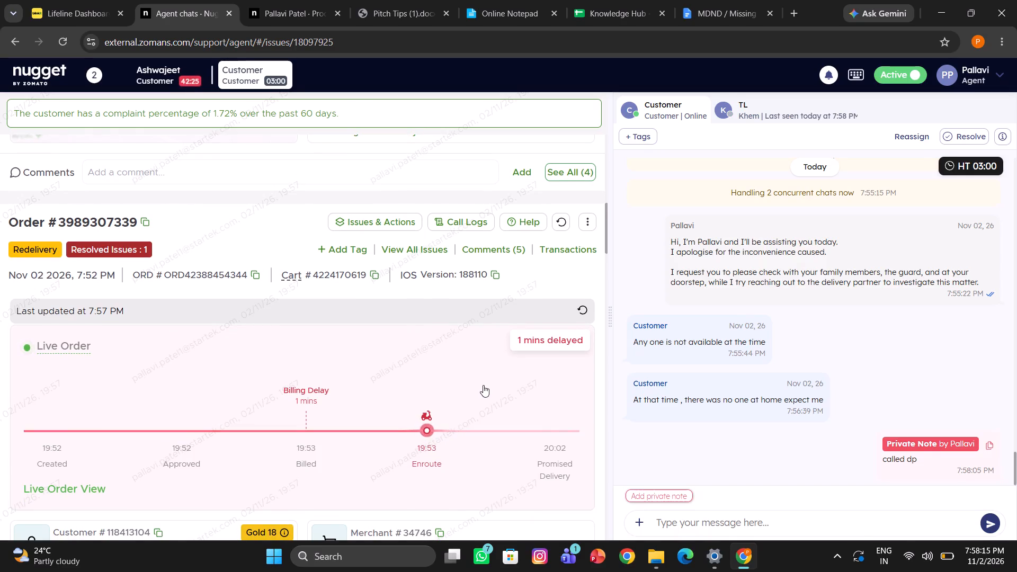
pyautogui.scroll(-1, 483, 385)
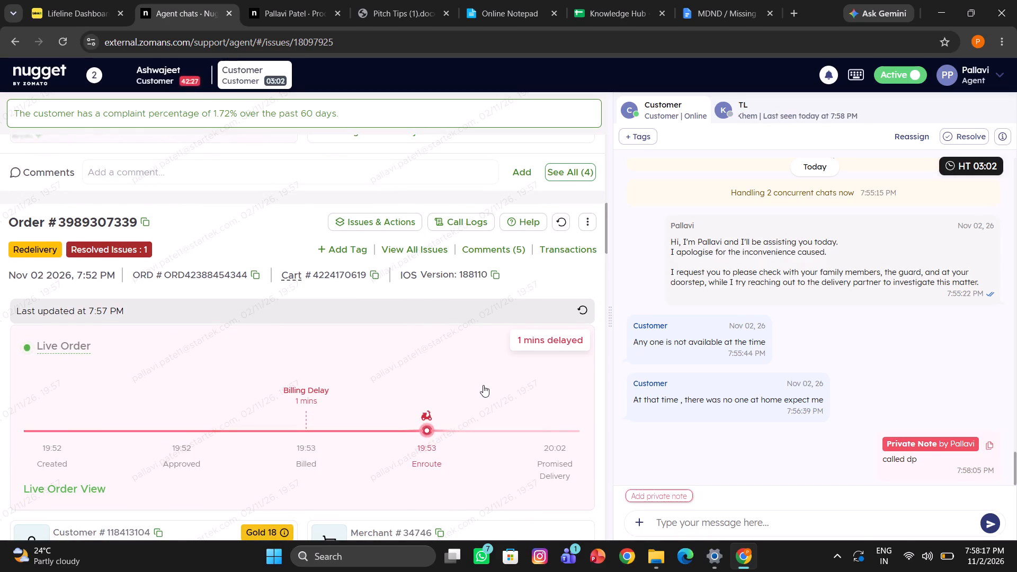
pyautogui.scroll(4, 483, 385)
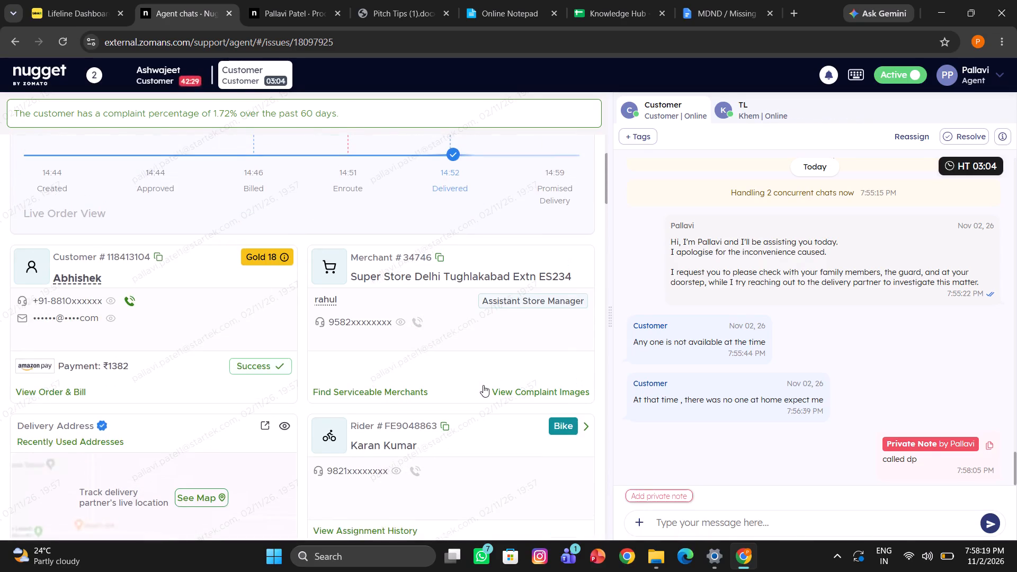
pyautogui.scroll(1, 483, 385)
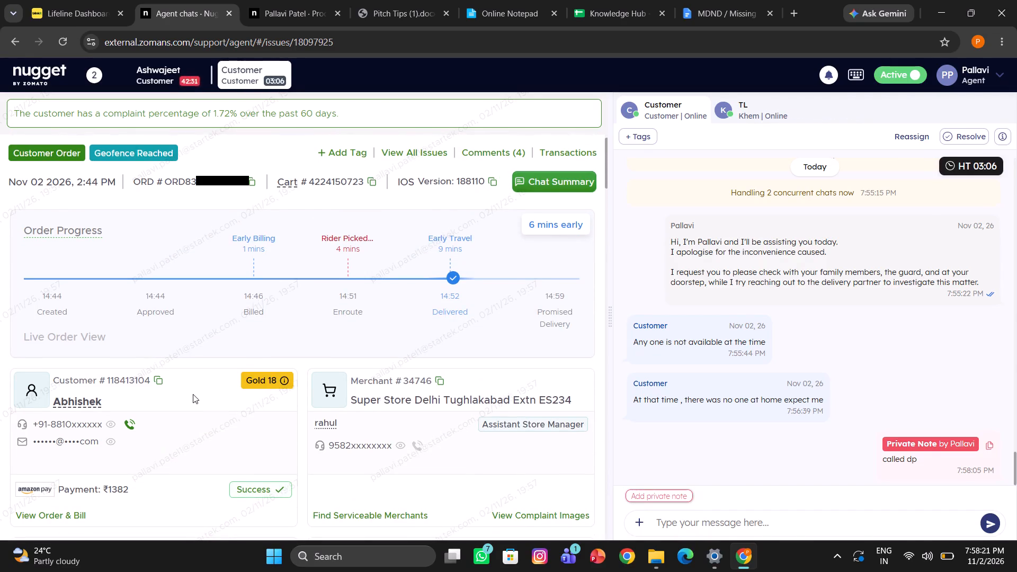
# Send the canned message asking permission to contact the customer, replacing the number placeholders with the first four digits of their phone number.
pyautogui.click(670, 518)
pyautogui.write('/thi')
pyautogui.click(738, 290)
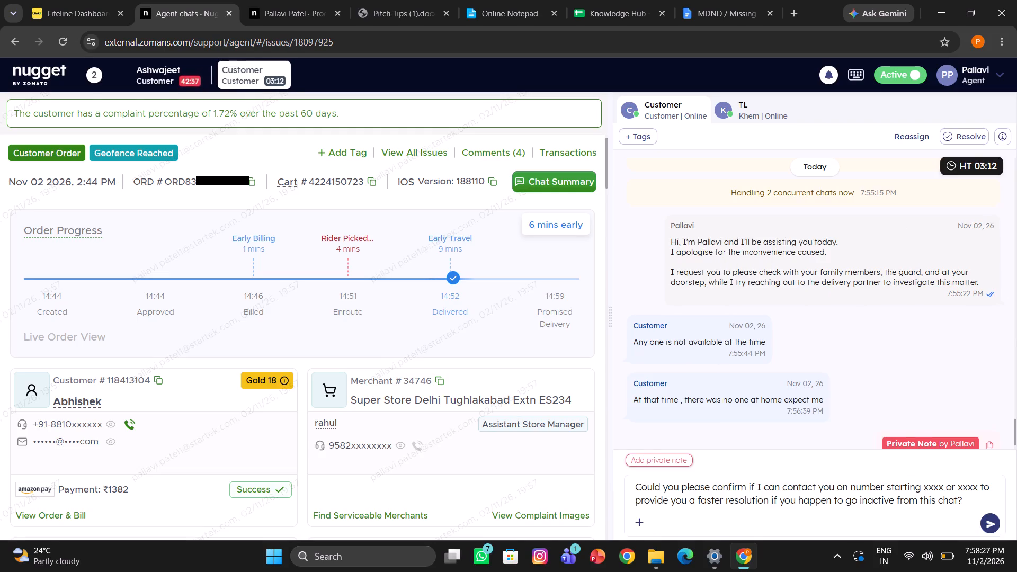
pyautogui.moveTo(923, 485); pyautogui.dragTo(978, 487)
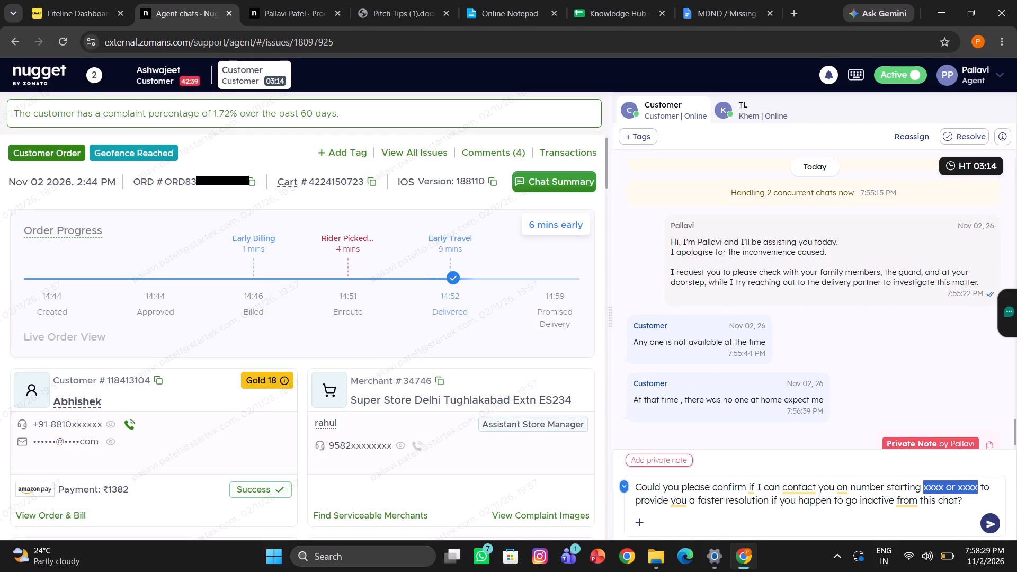
pyautogui.press('BackSpace')
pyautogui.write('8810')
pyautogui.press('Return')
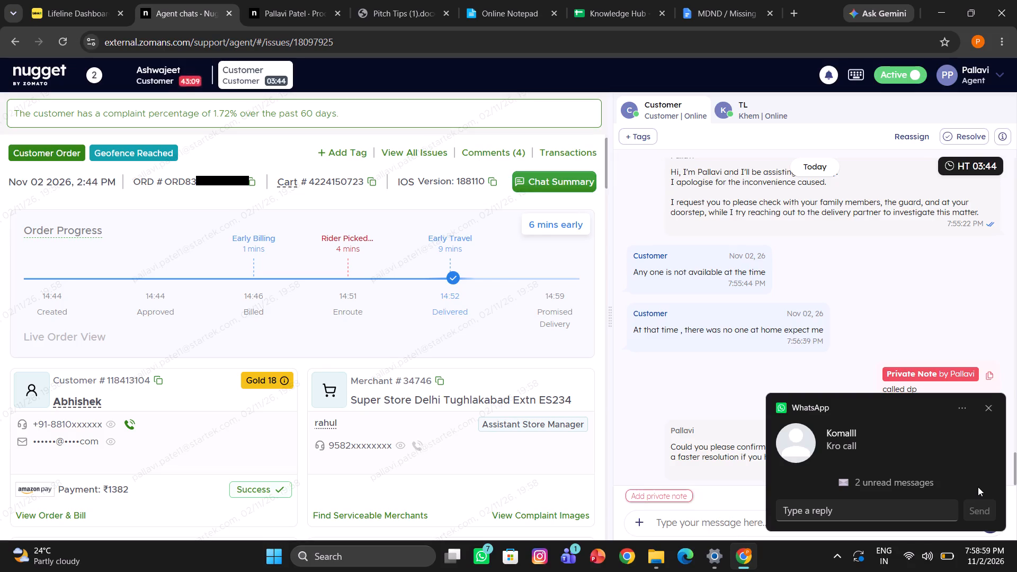
# Check the customer's latest chat reply and start a call to the customer on the order's registered phone number.
pyautogui.scroll(-1, 948, 439)
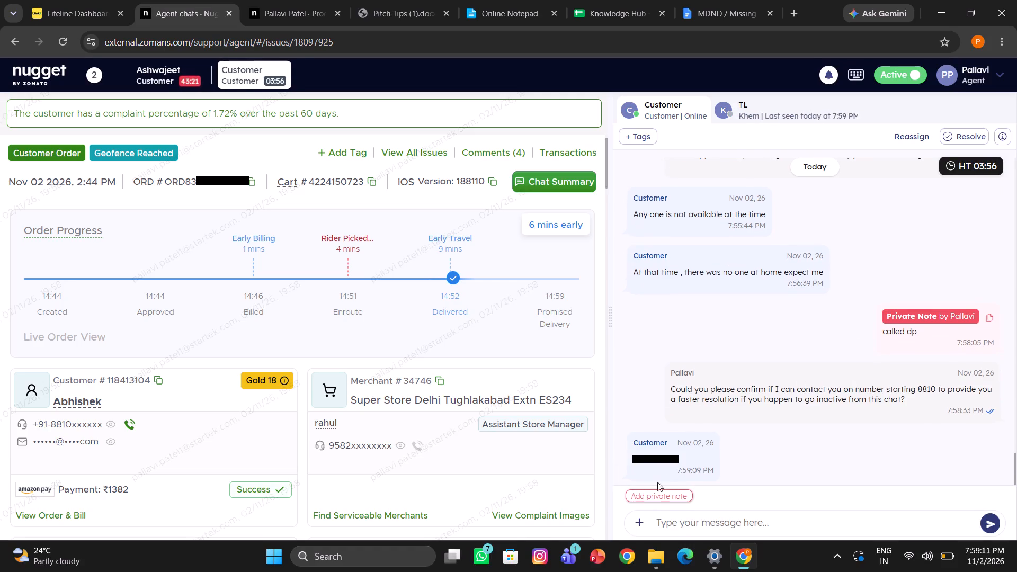
pyautogui.click(131, 422)
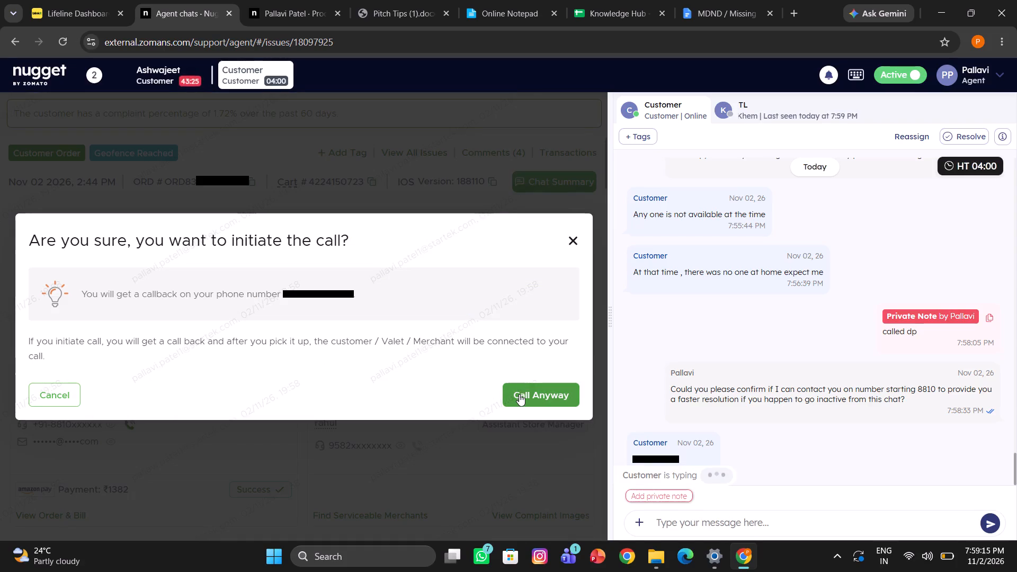
# Confirm the call to the customer.
pyautogui.click(519, 394)
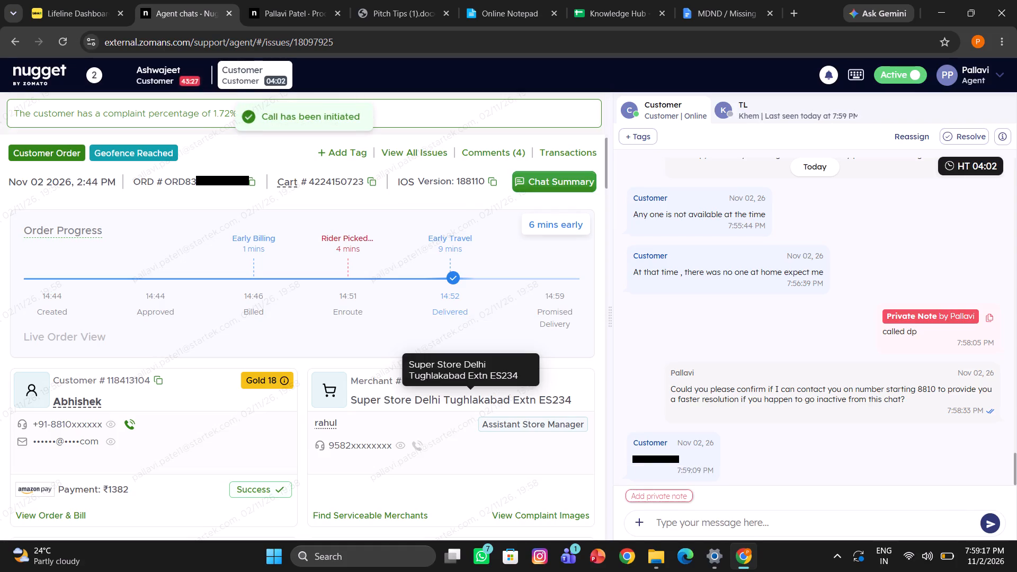
# Add the private note "called cx" to the customer's chat.
pyautogui.click(659, 495)
pyautogui.write('called')
pyautogui.press('space')
pyautogui.write('cx')
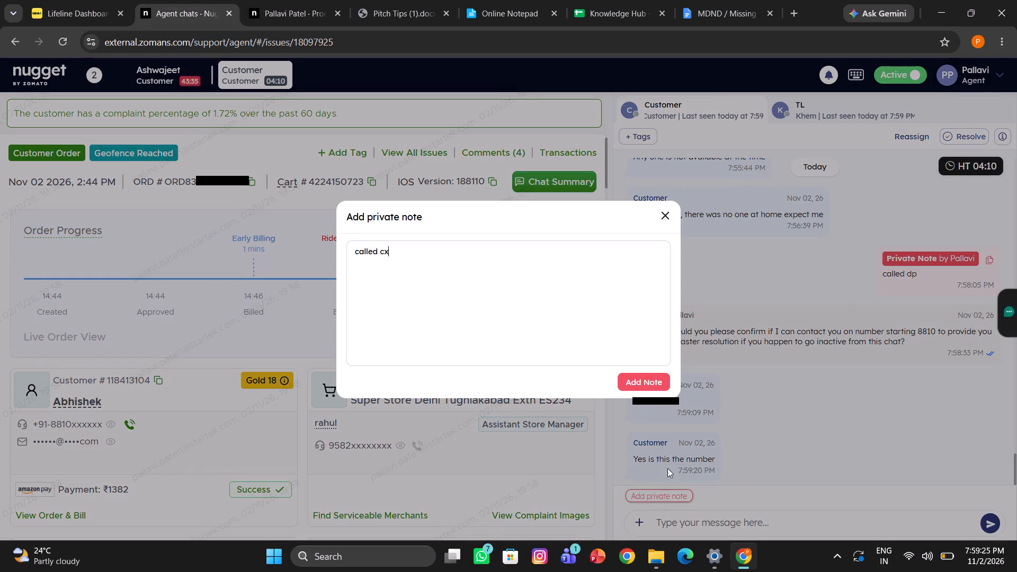
pyautogui.click(644, 382)
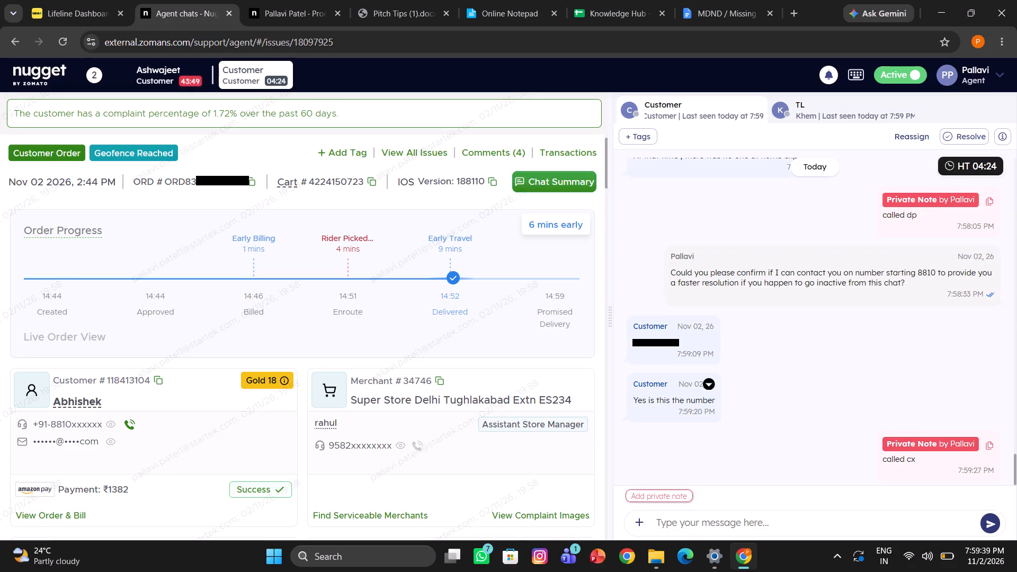
pyautogui.scroll(-2, 644, 382)
pyautogui.scroll(-3, 332, 337)
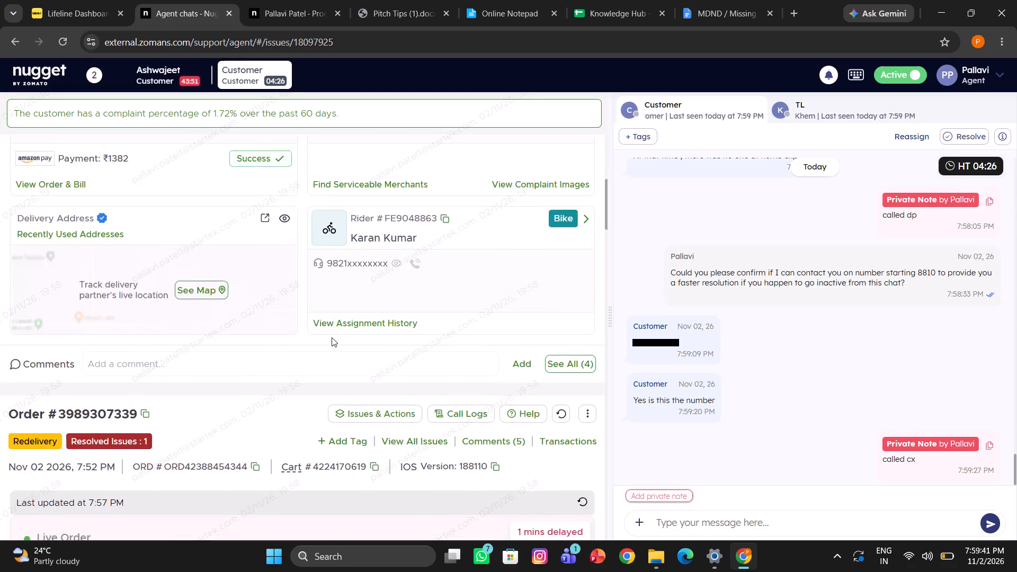
pyautogui.scroll(-3, 332, 337)
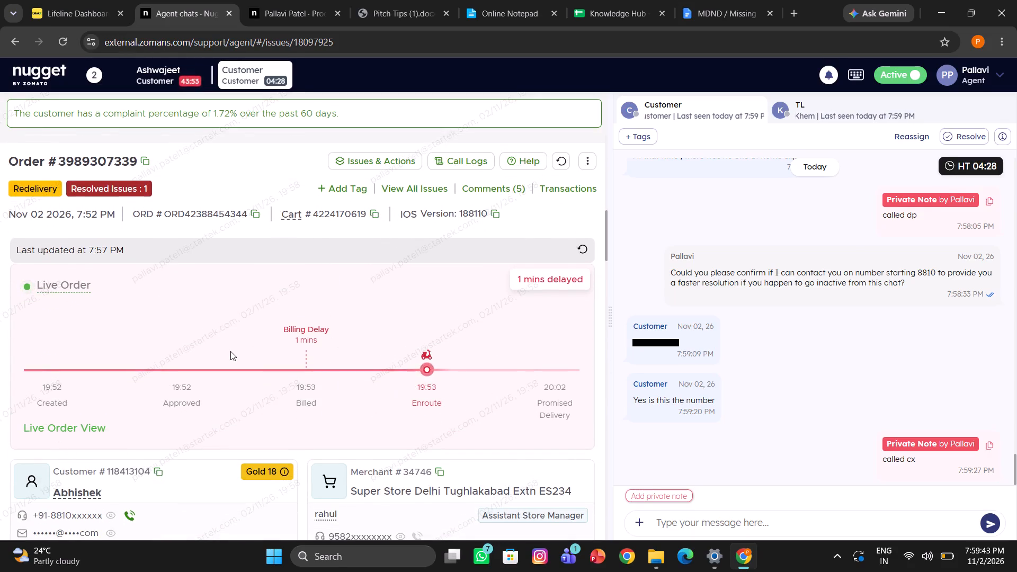
pyautogui.scroll(-4, 230, 351)
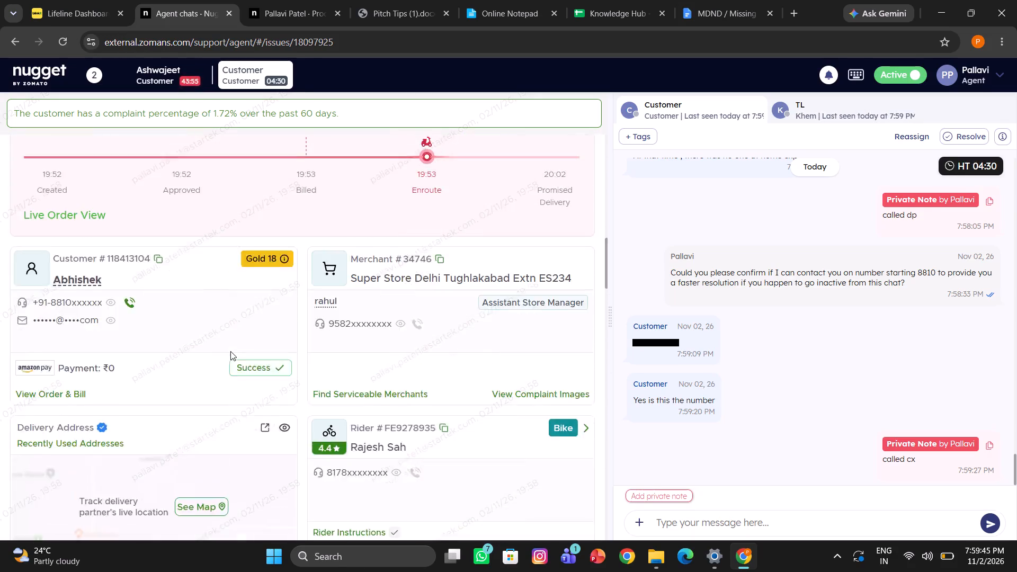
pyautogui.scroll(-2, 230, 351)
pyautogui.scroll(3, 230, 351)
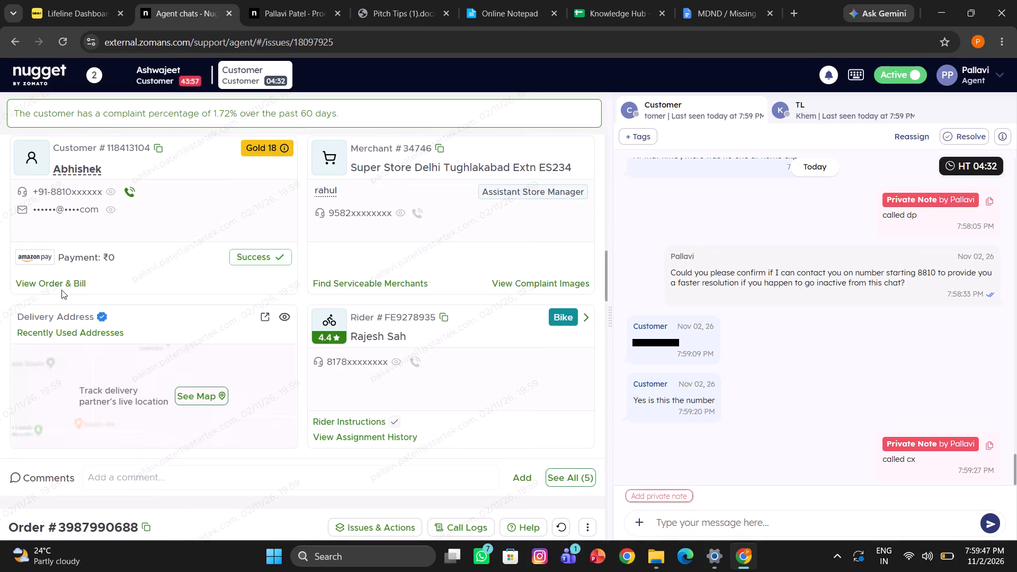
pyautogui.click(56, 285)
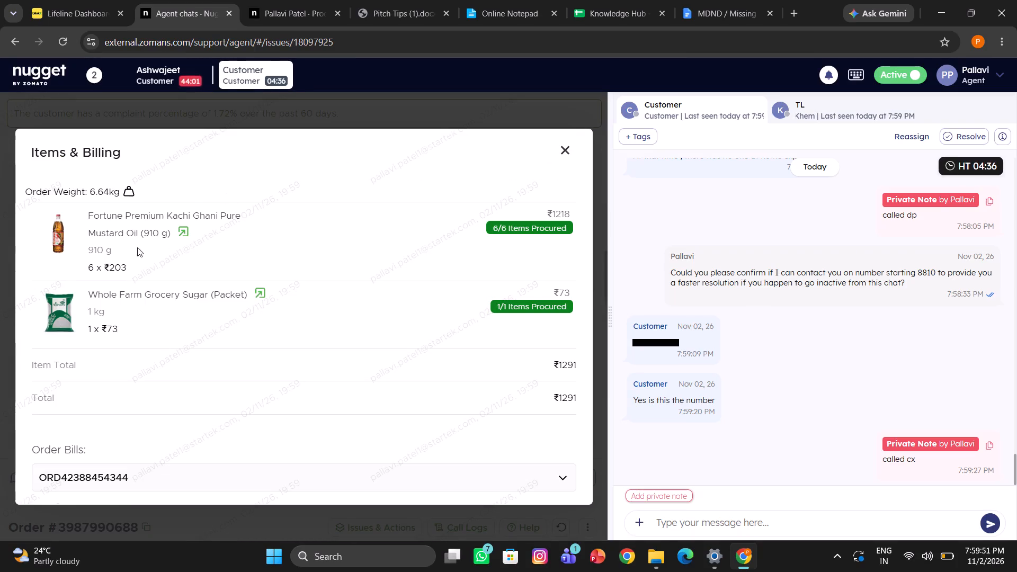
pyautogui.click(561, 150)
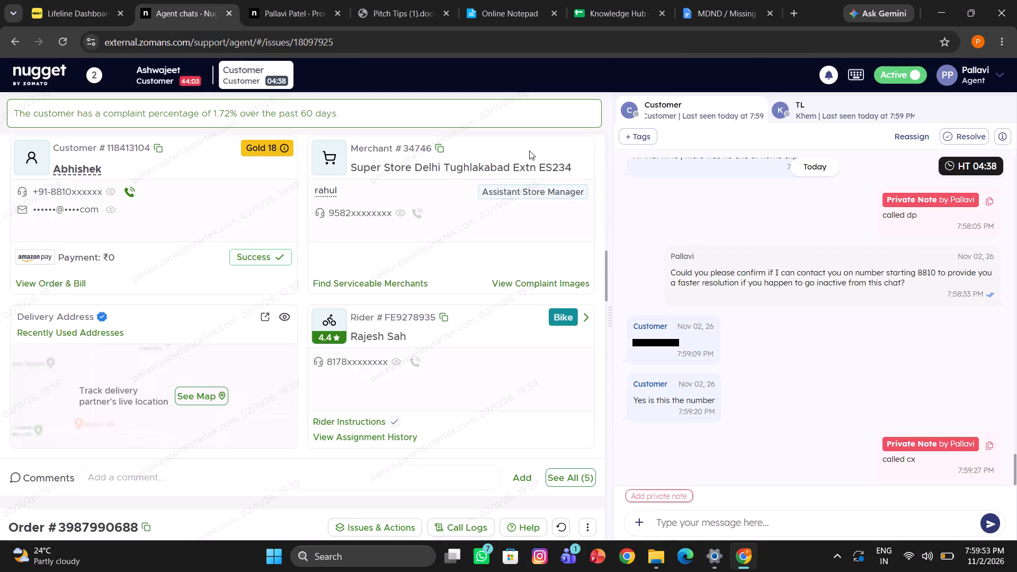
# Compare the details of the delivered order with the redelivery order and reread the customer's earlier chat messages.
pyautogui.scroll(3, 381, 220)
pyautogui.scroll(-3, 381, 220)
pyautogui.scroll(3, 381, 220)
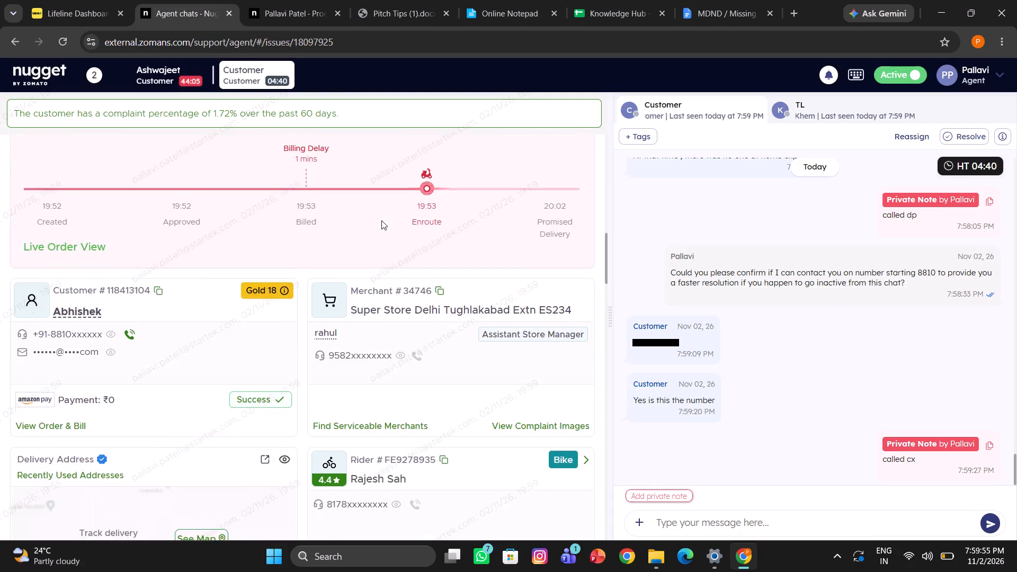
pyautogui.scroll(5, 381, 220)
pyautogui.scroll(-2, 287, 282)
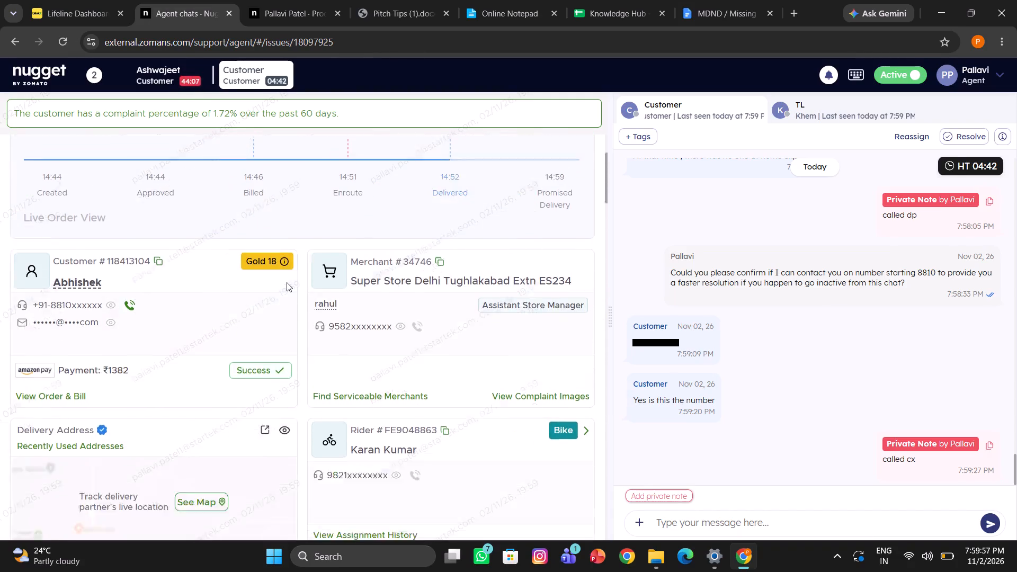
pyautogui.scroll(-6, 287, 282)
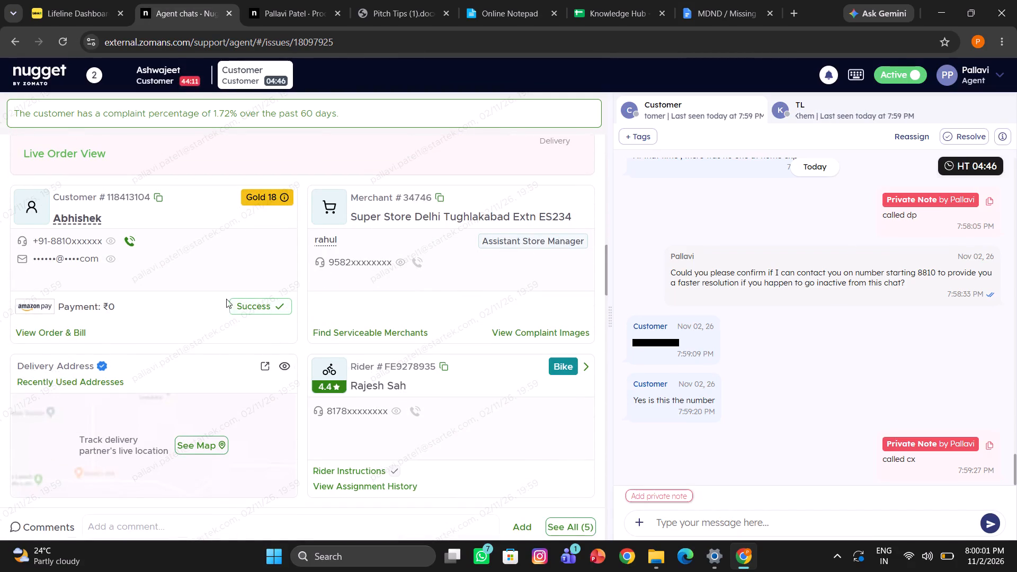
pyautogui.scroll(1, 721, 353)
pyautogui.scroll(1, 447, 320)
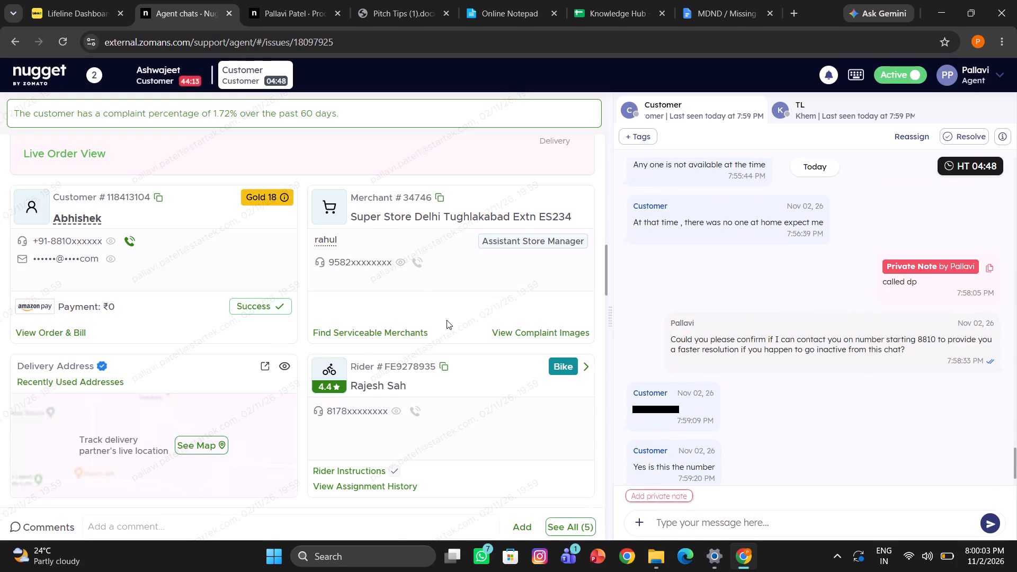
pyautogui.scroll(1, 447, 320)
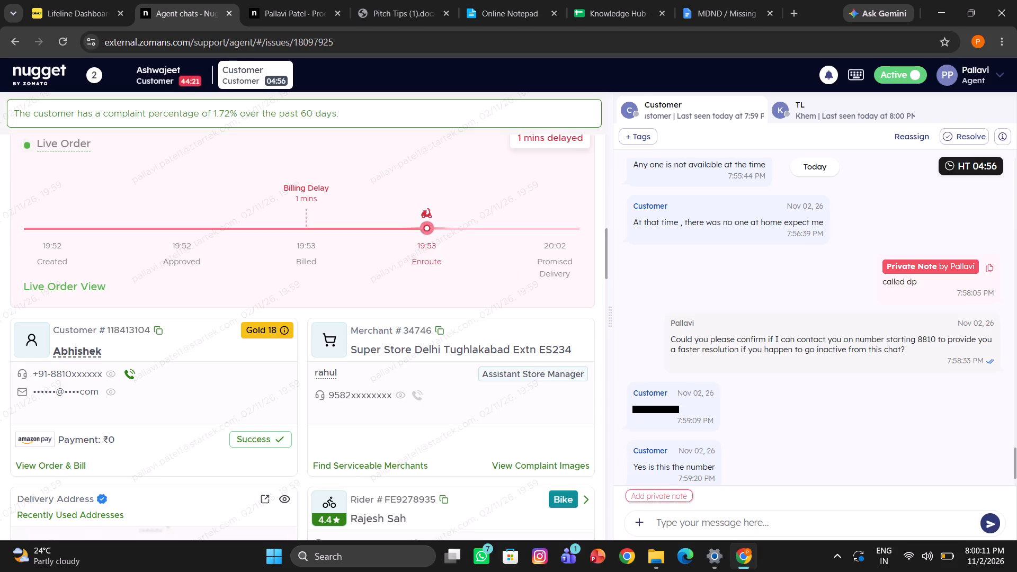
pyautogui.scroll(4, 392, 337)
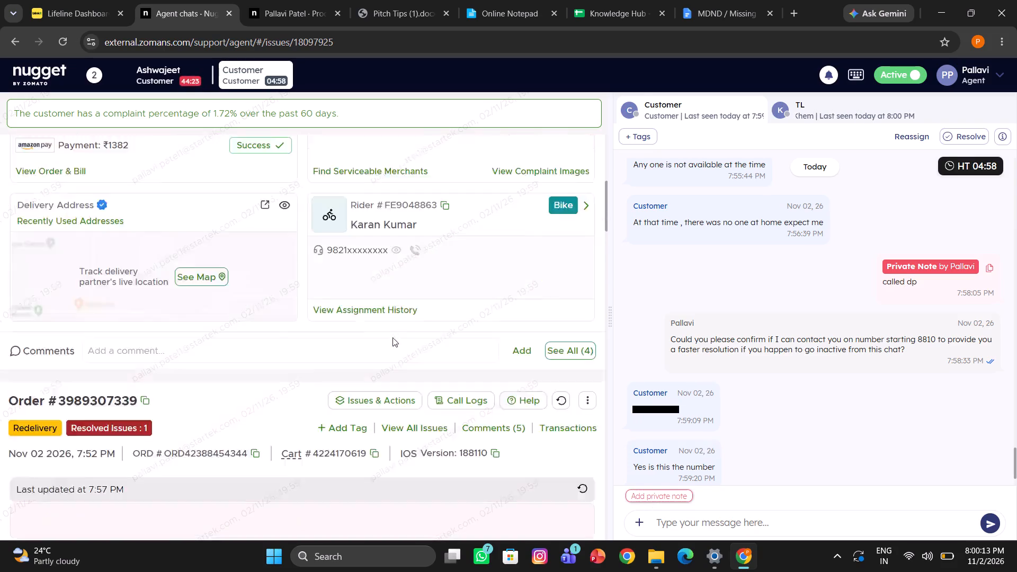
pyautogui.scroll(4, 392, 337)
pyautogui.scroll(-10, 392, 337)
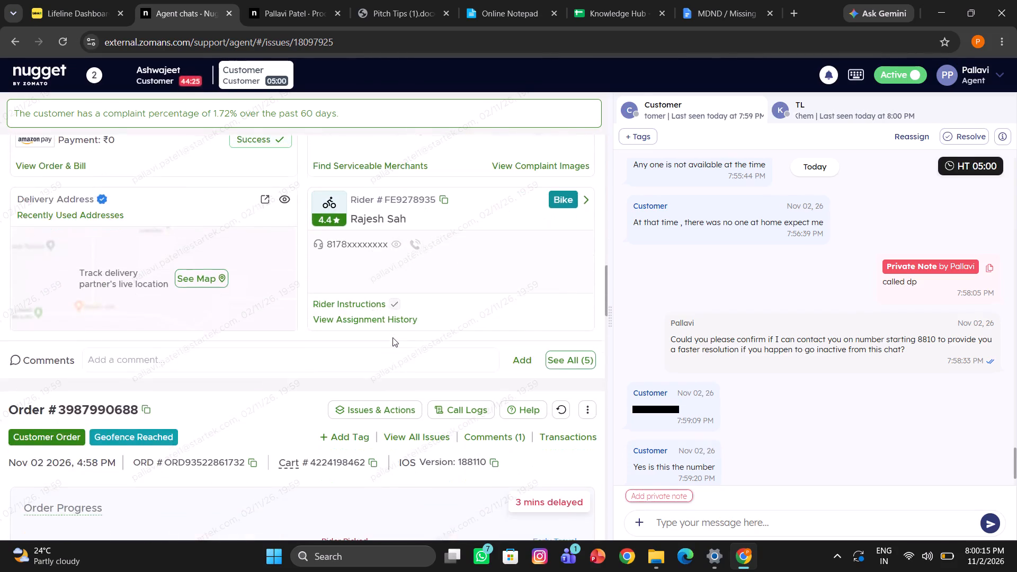
pyautogui.scroll(-2, 392, 337)
pyautogui.scroll(11, 392, 337)
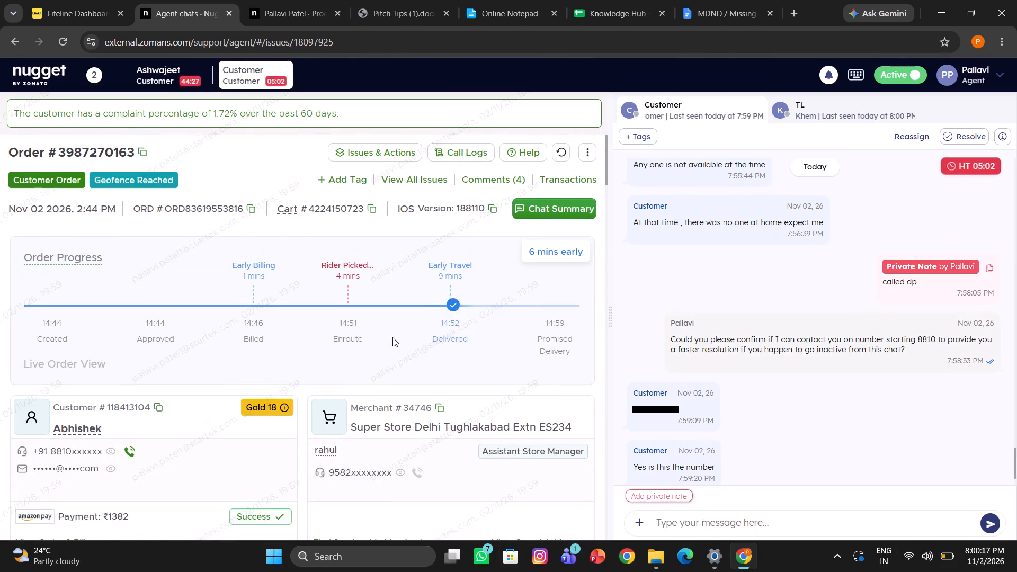
pyautogui.scroll(-3, 392, 337)
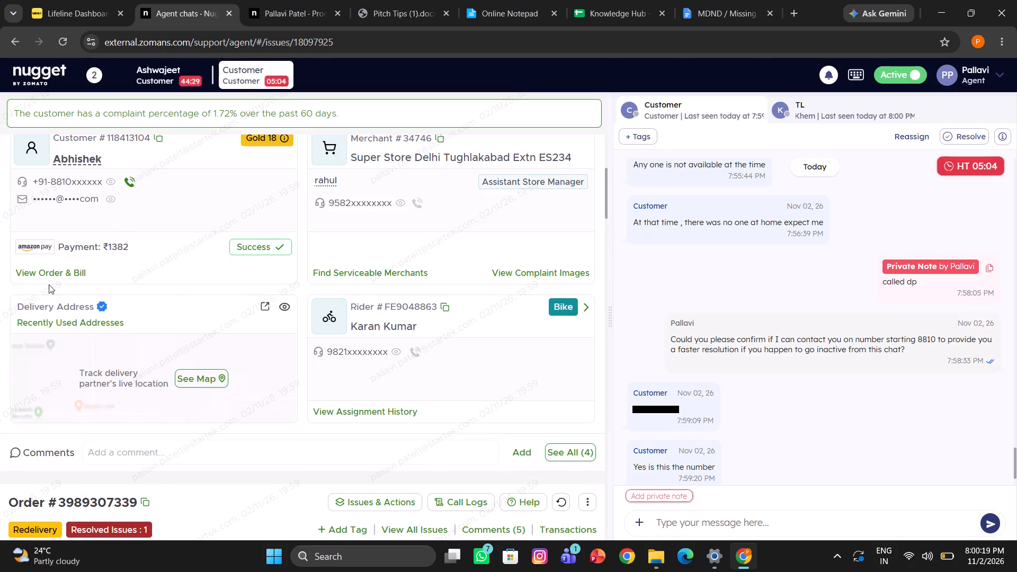
pyautogui.click(58, 274)
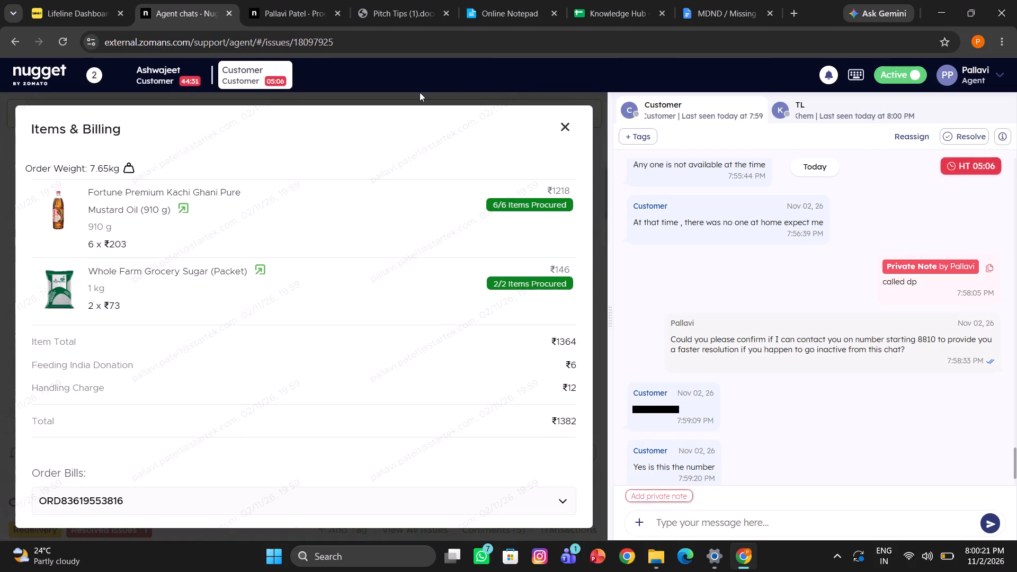
pyautogui.click(572, 130)
pyautogui.scroll(-2, 345, 360)
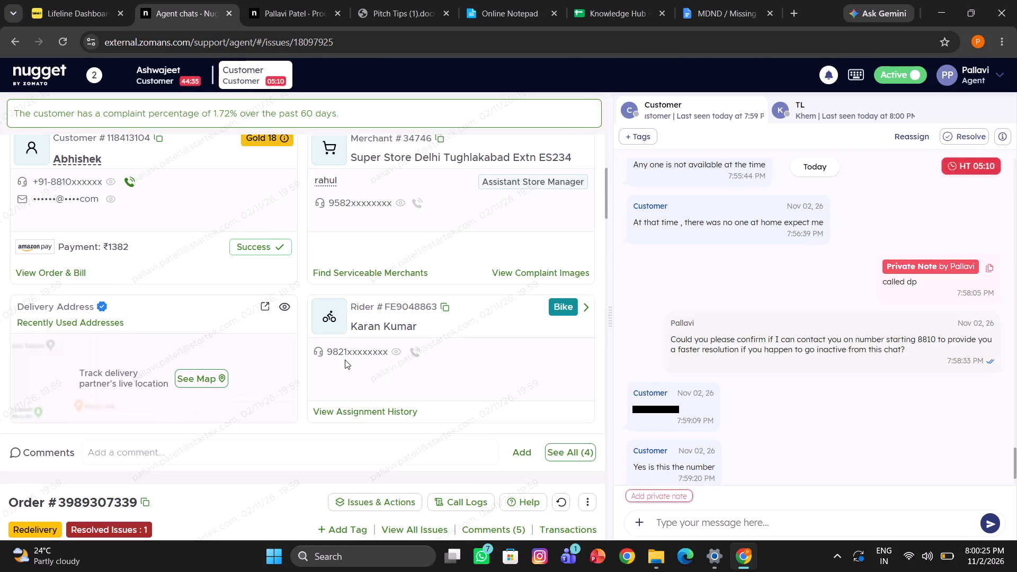
pyautogui.scroll(-1, 345, 360)
pyautogui.scroll(-3, 217, 319)
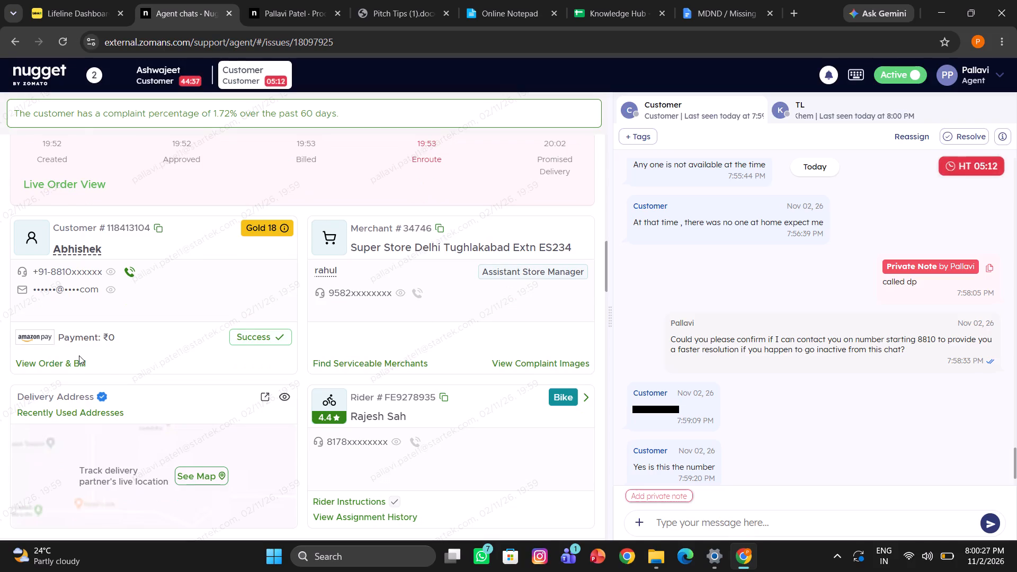
pyautogui.click(68, 362)
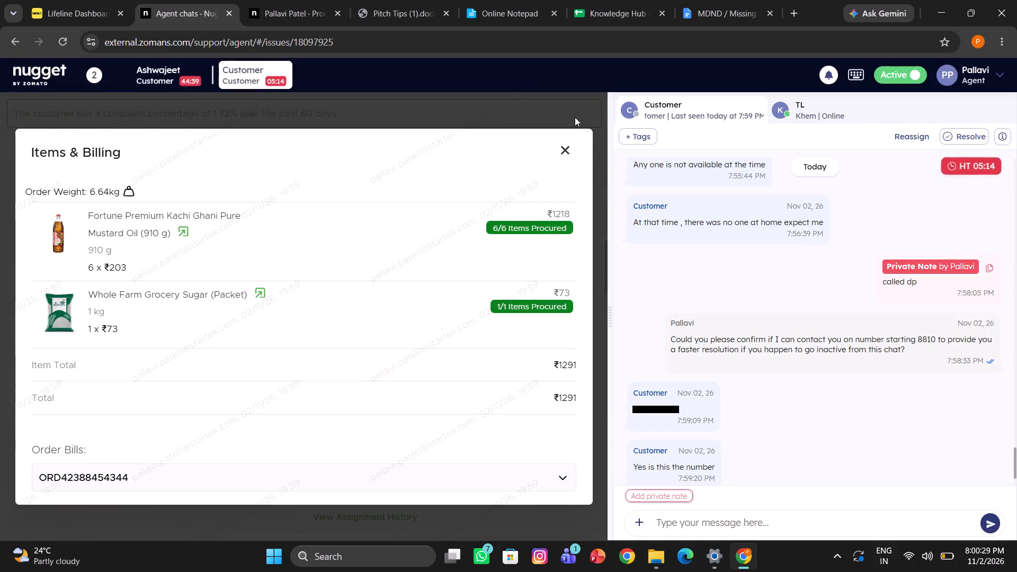
pyautogui.click(566, 147)
pyautogui.scroll(-4, 402, 323)
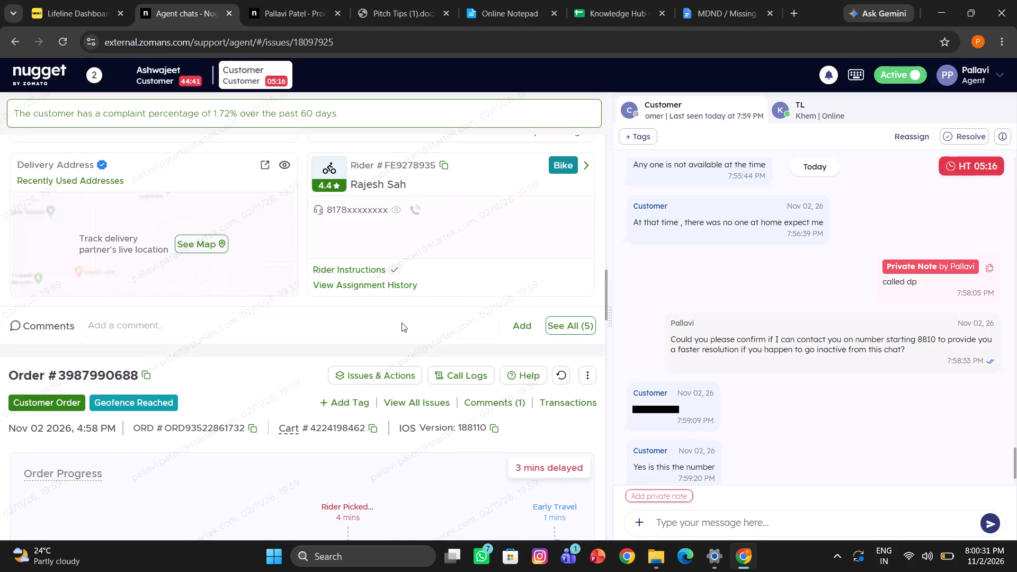
pyautogui.scroll(-6, 402, 323)
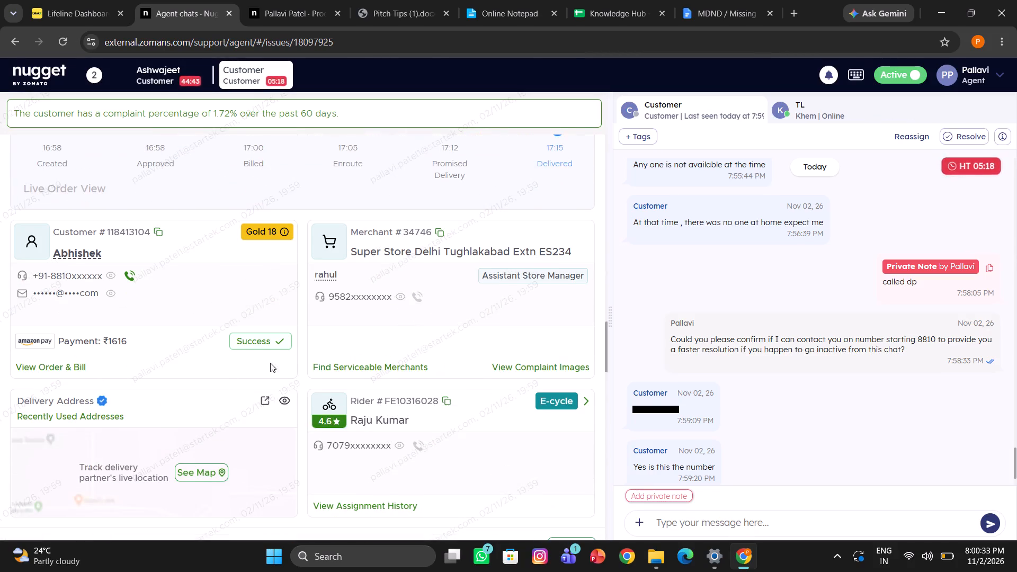
pyautogui.click(79, 370)
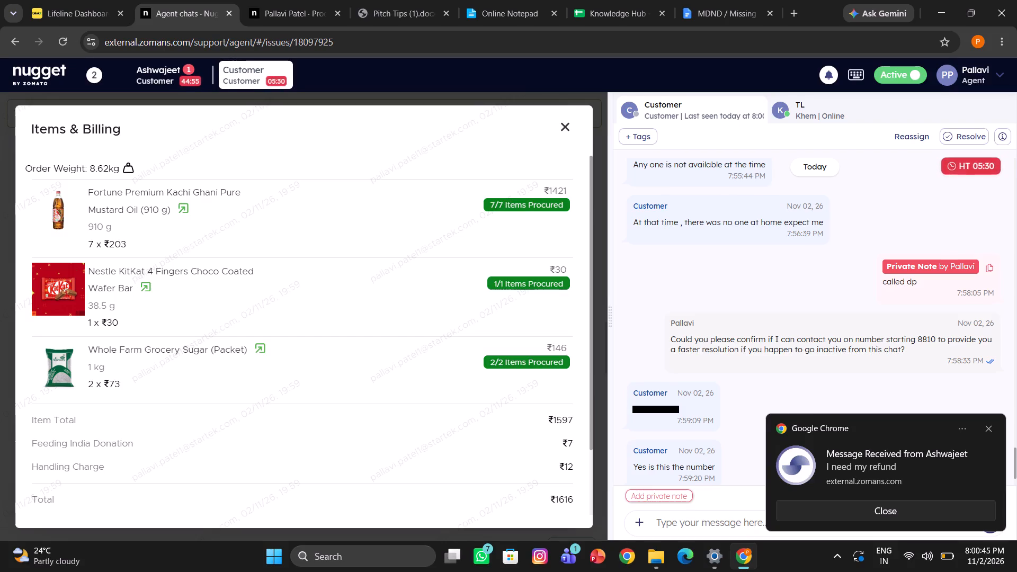
pyautogui.click(567, 126)
# Review the items, billing and delivery details of the 2:47 PM order tagged Marked delivered but not delivered.
pyautogui.scroll(-3, 363, 318)
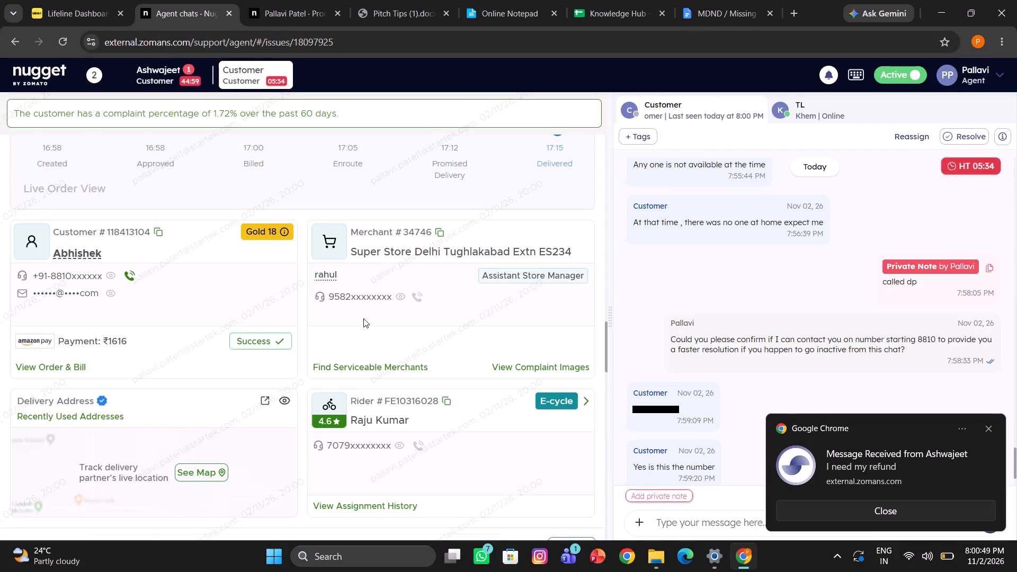
pyautogui.scroll(-9, 363, 318)
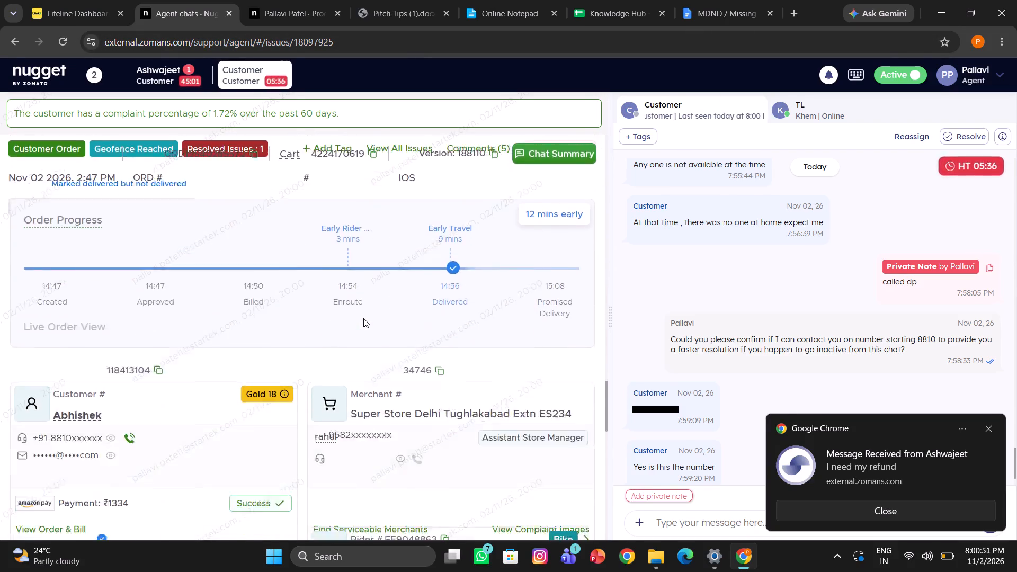
pyautogui.scroll(-1, 363, 318)
pyautogui.click(79, 399)
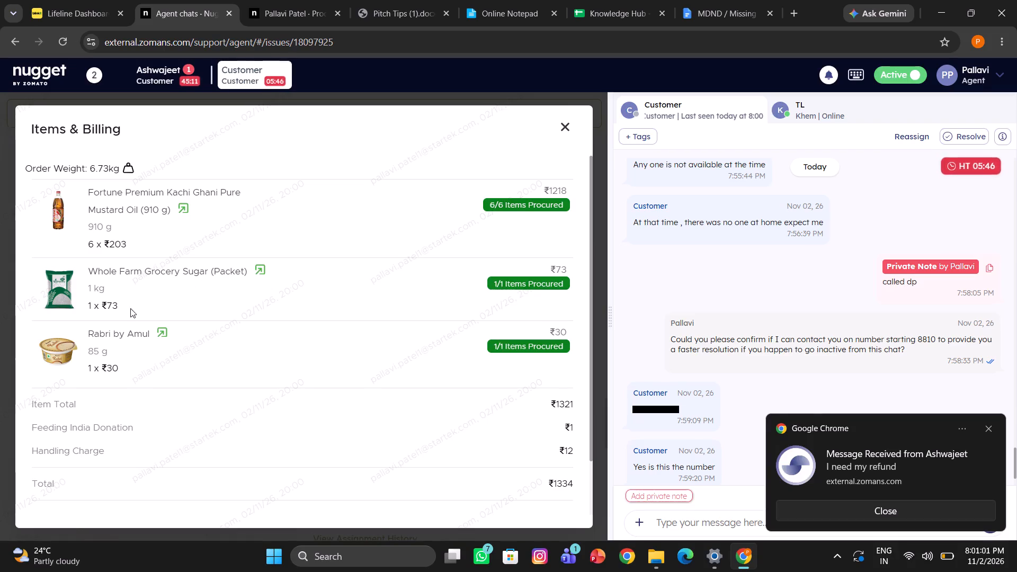
pyautogui.click(566, 130)
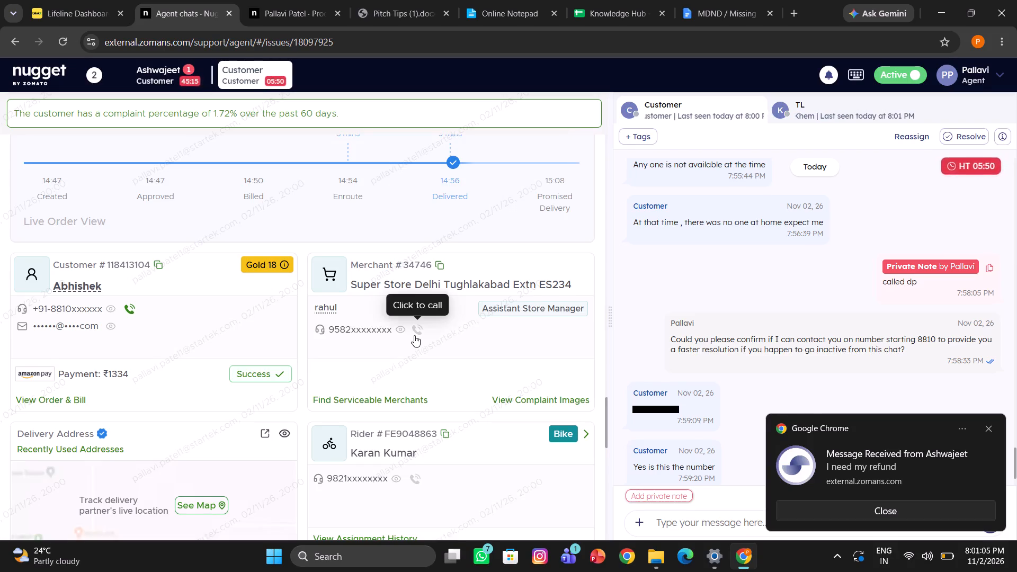
pyautogui.scroll(-1, 414, 335)
pyautogui.scroll(1, 414, 335)
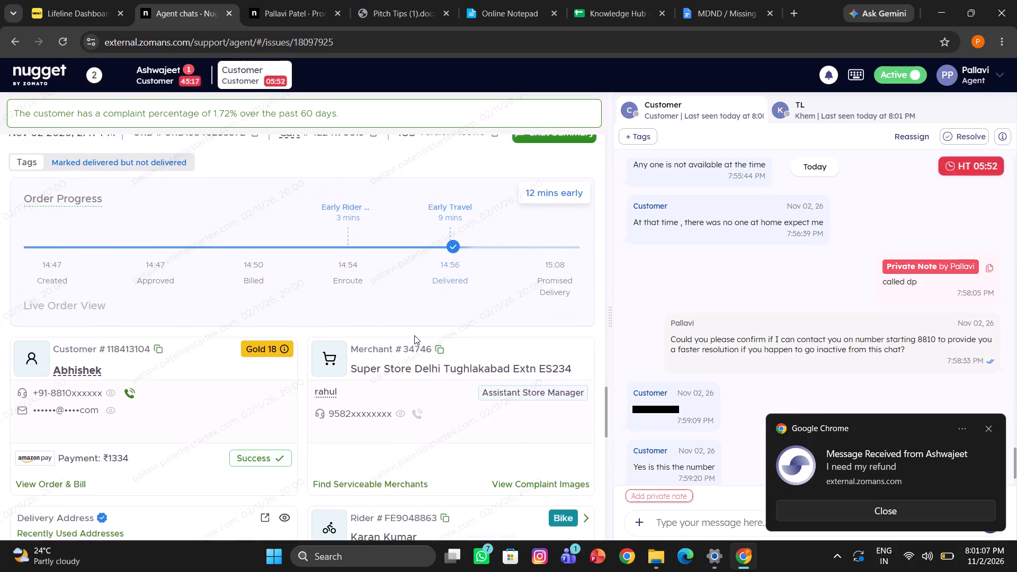
pyautogui.scroll(2, 414, 335)
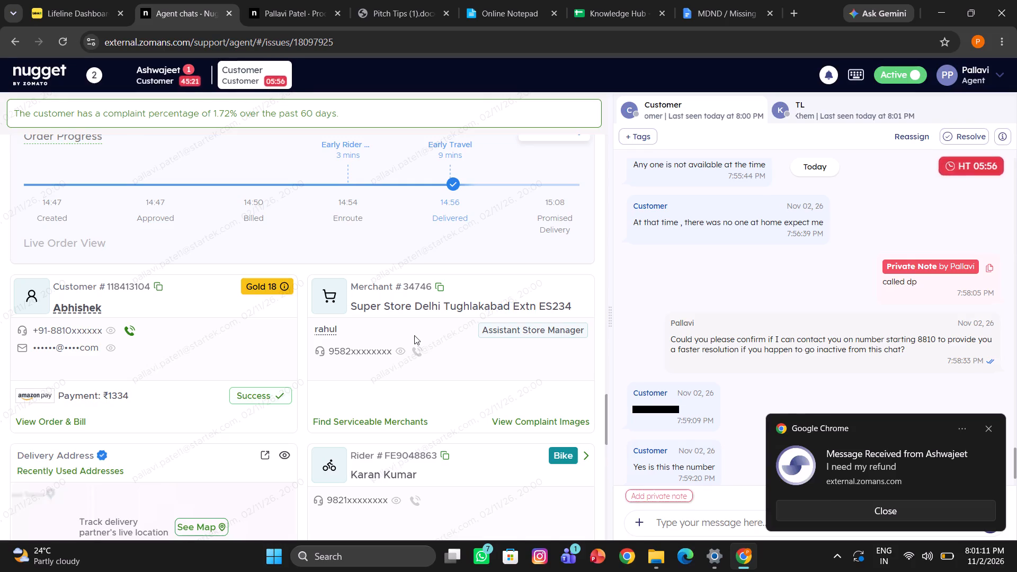
pyautogui.scroll(-1, 414, 335)
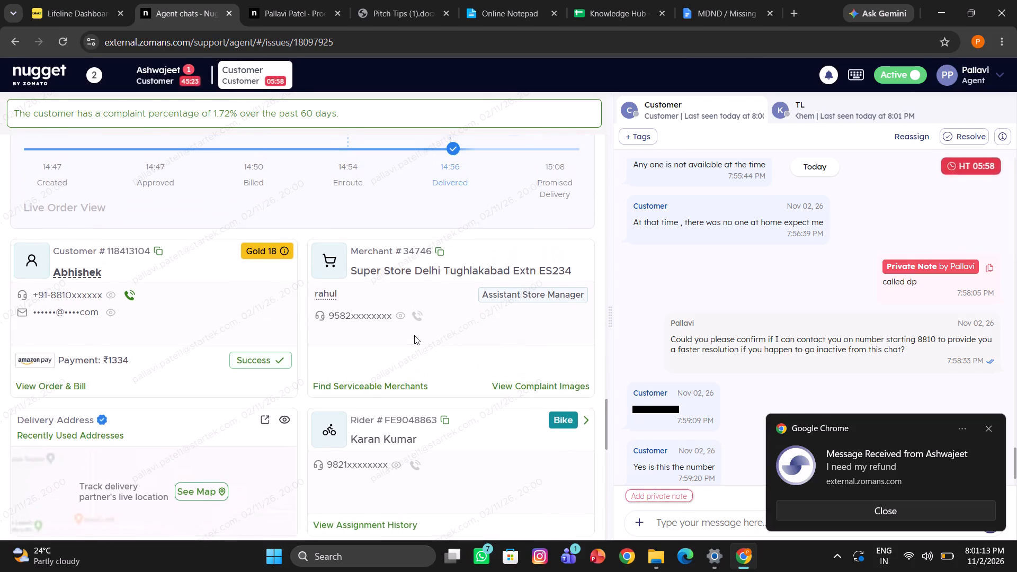
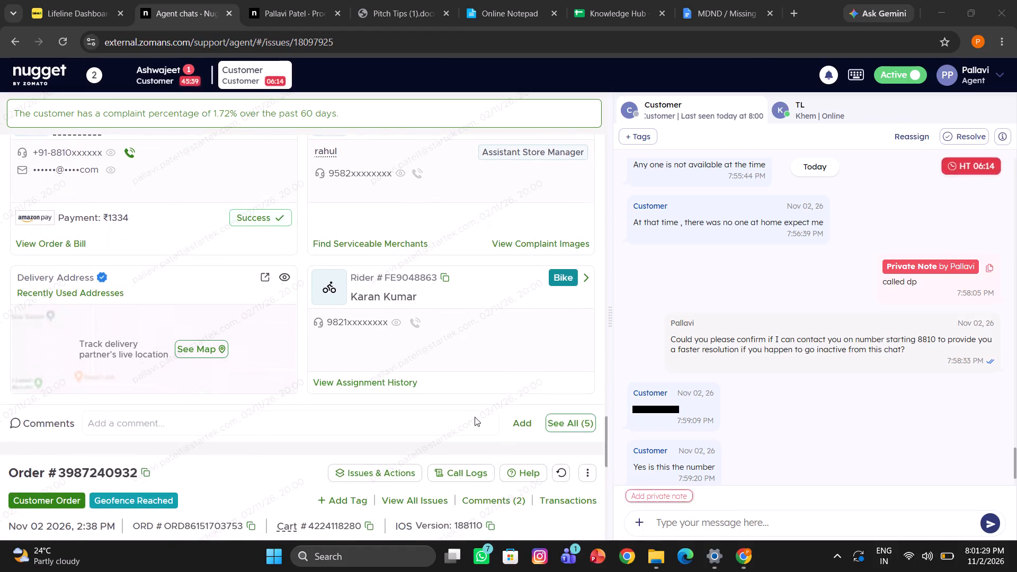
# Review the items and billing of the 2:47 PM order with the ₹1334 payment, leaving the bill closed.
pyautogui.scroll(-1, 475, 417)
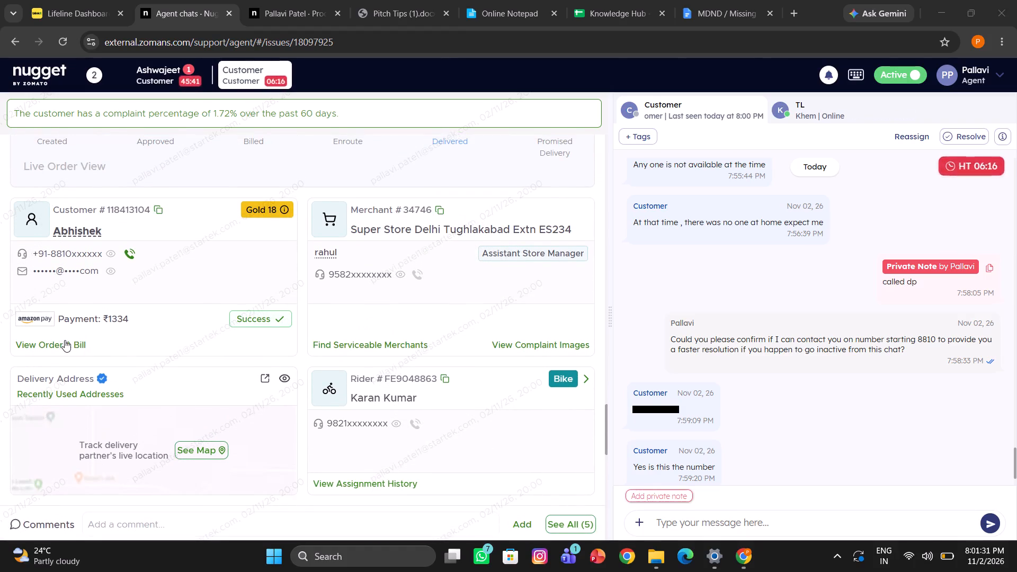
pyautogui.click(63, 340)
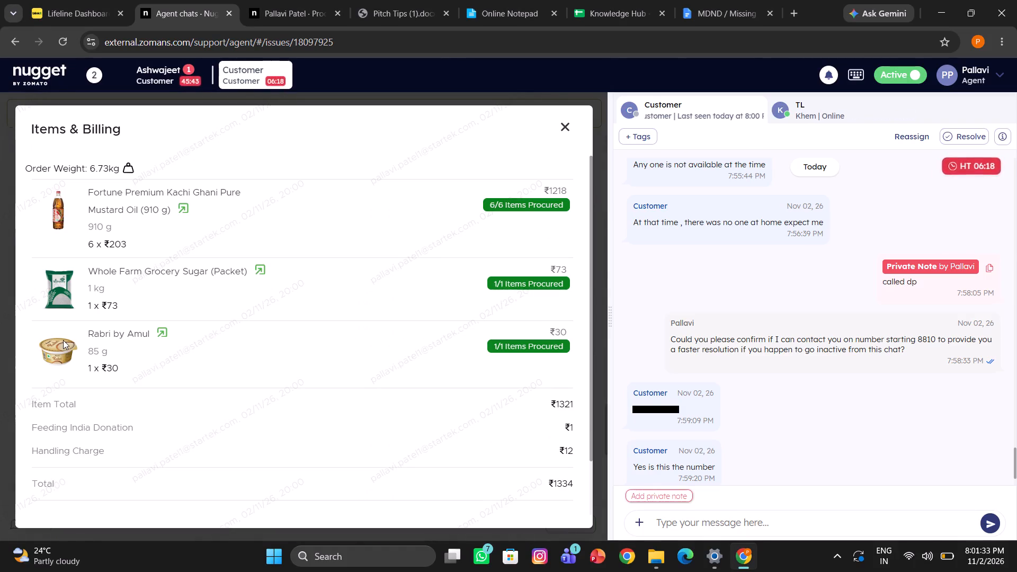
pyautogui.click(564, 125)
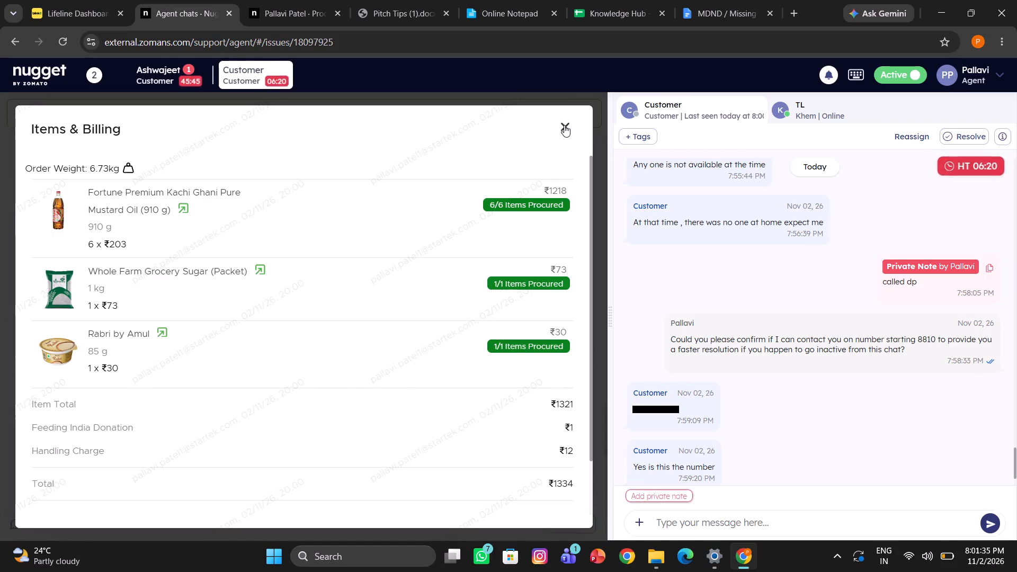
pyautogui.scroll(-4, 356, 271)
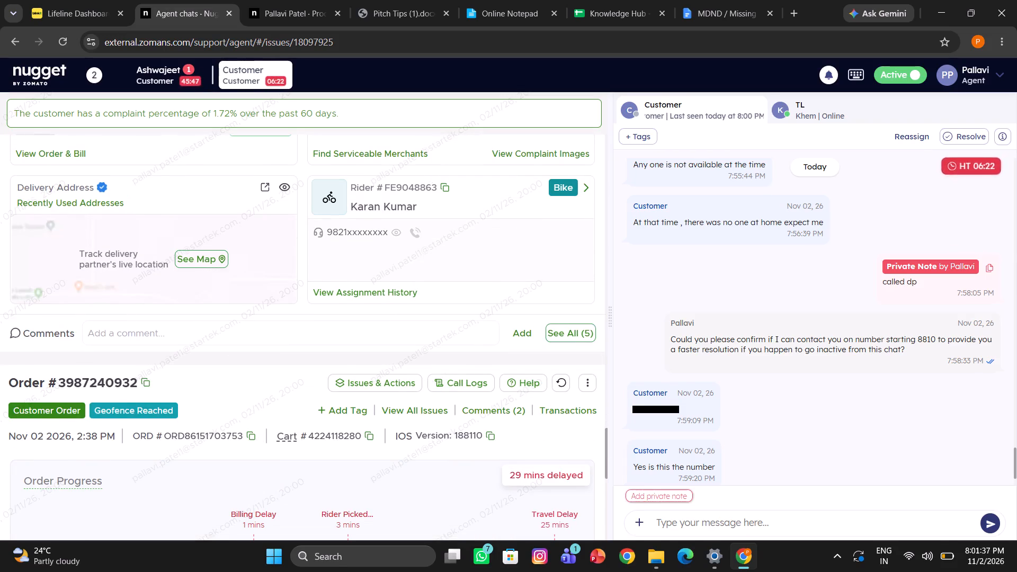
pyautogui.scroll(-2, 356, 271)
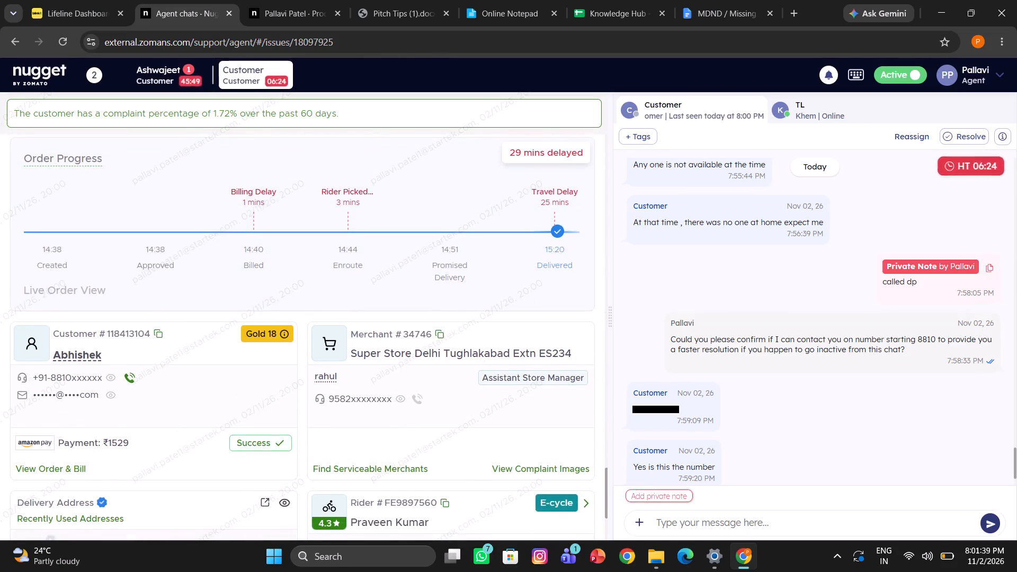
pyautogui.scroll(-1, 356, 271)
pyautogui.scroll(8, 356, 271)
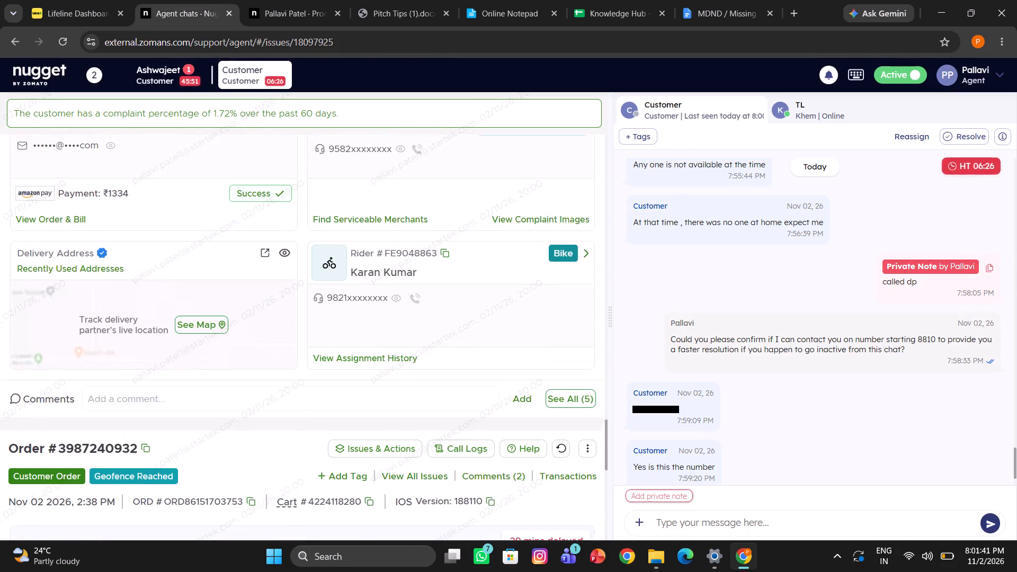
pyautogui.scroll(9, 356, 271)
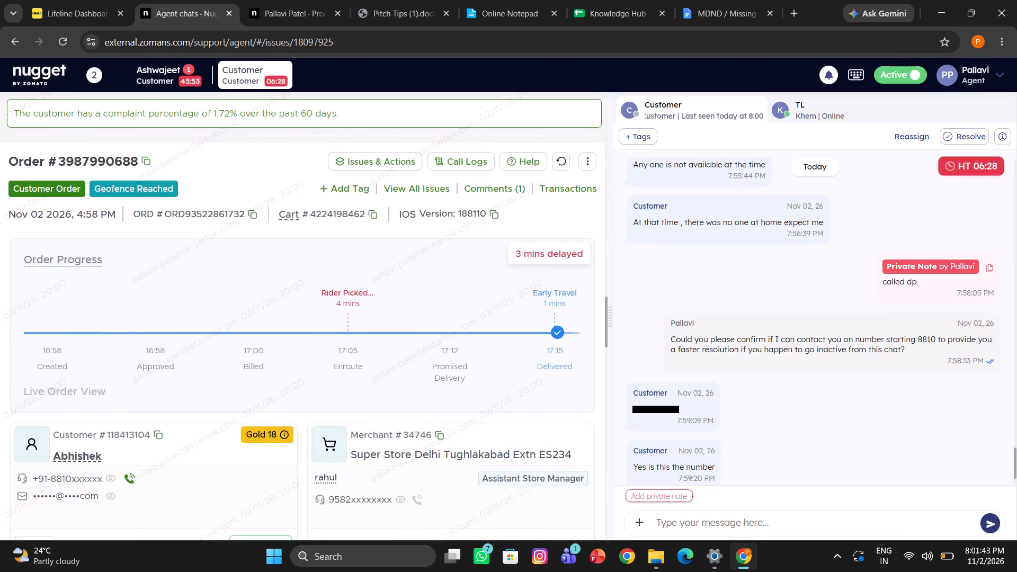
pyautogui.scroll(4, 356, 271)
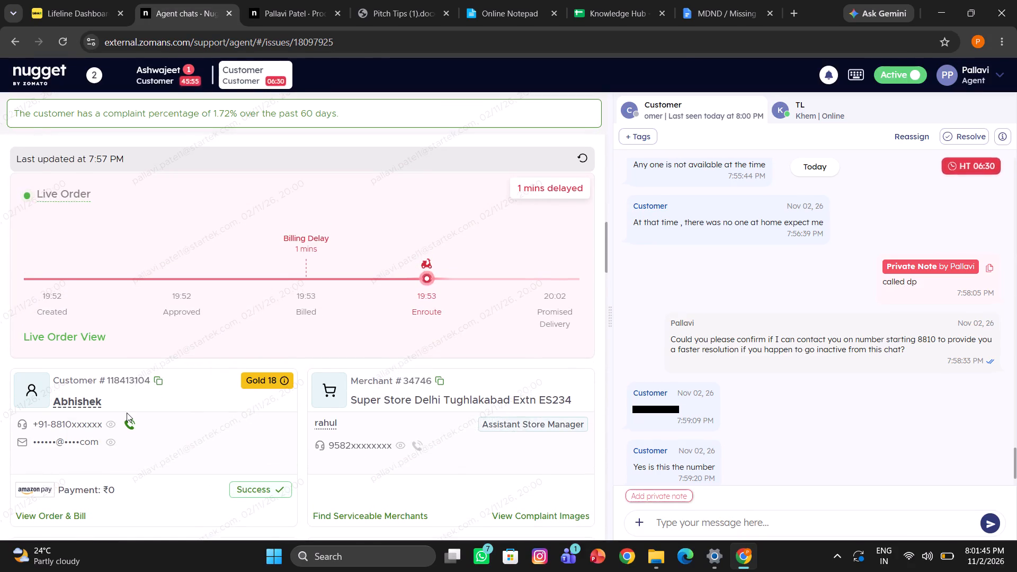
pyautogui.scroll(-6, 127, 413)
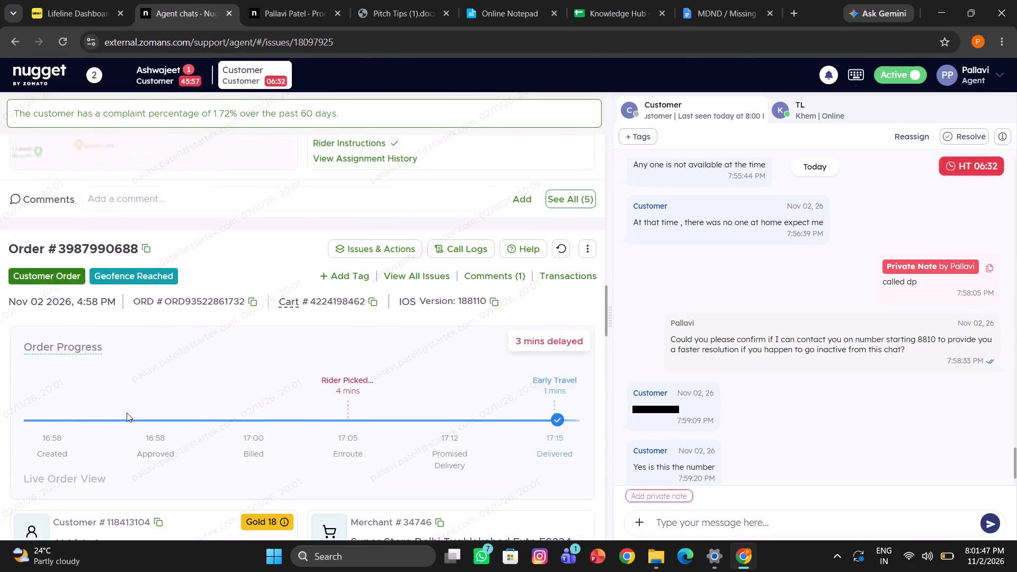
pyautogui.scroll(-9, 127, 413)
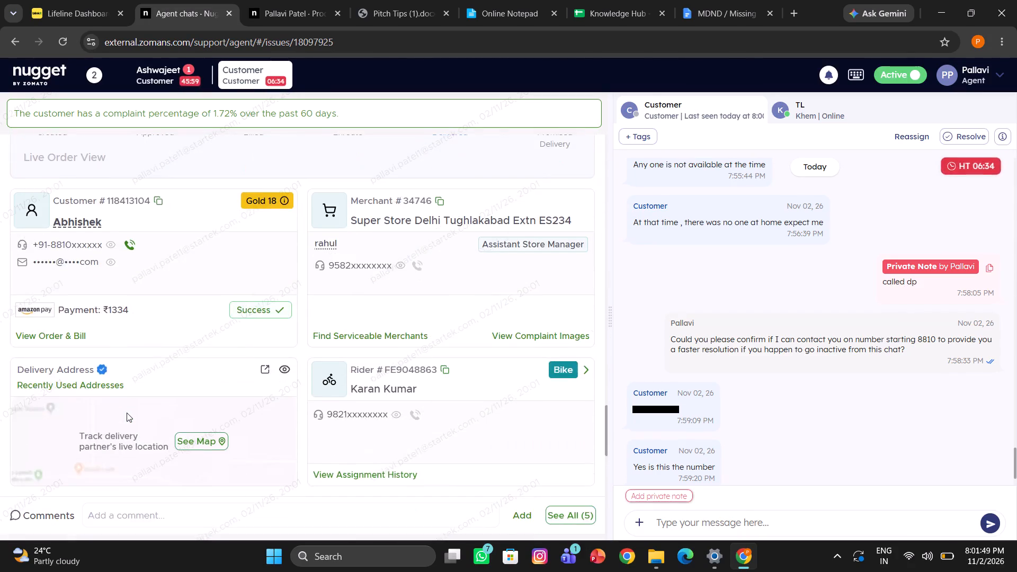
pyautogui.scroll(-5, 127, 413)
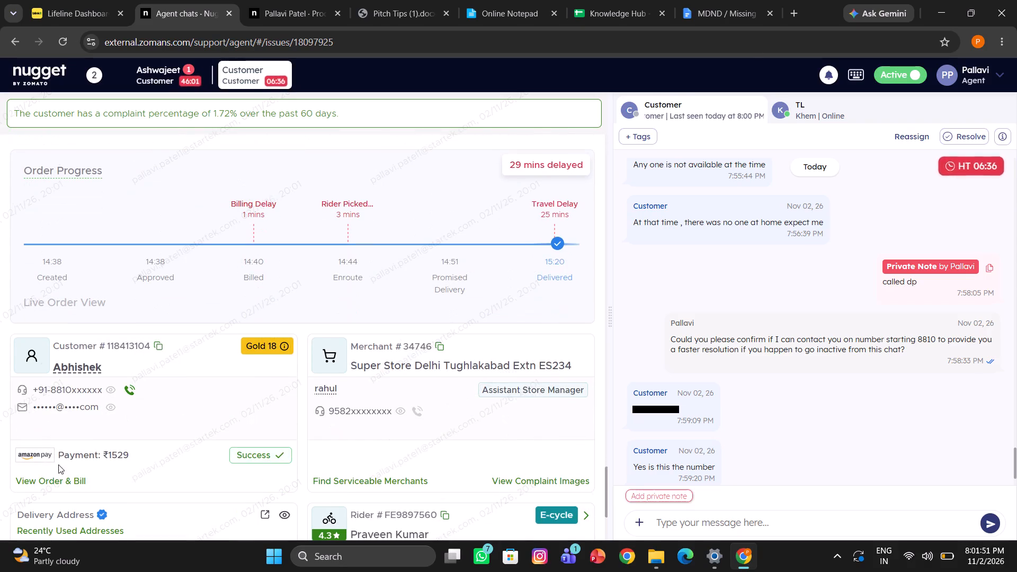
pyautogui.click(49, 480)
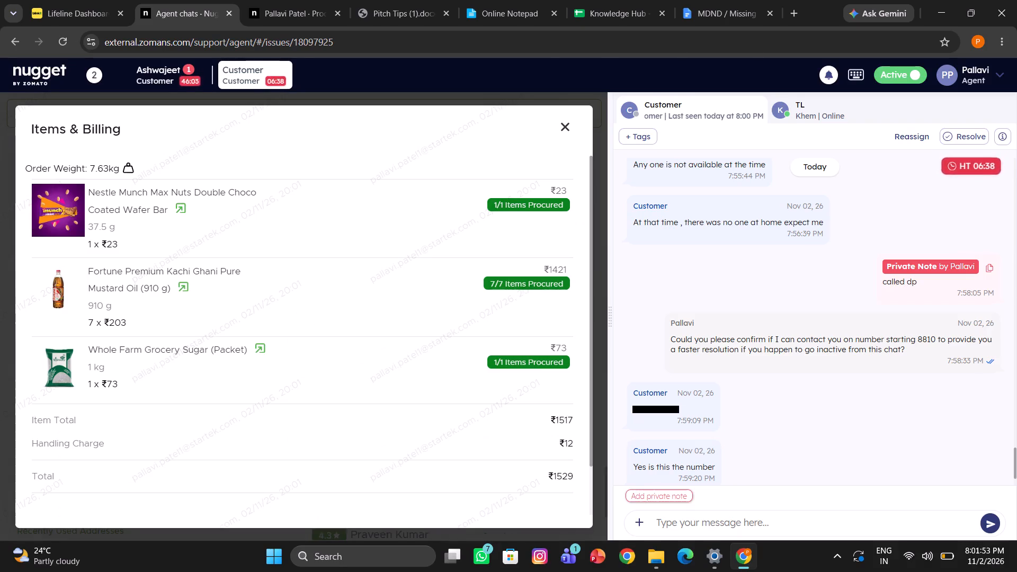
pyautogui.click(564, 127)
pyautogui.scroll(2, 219, 309)
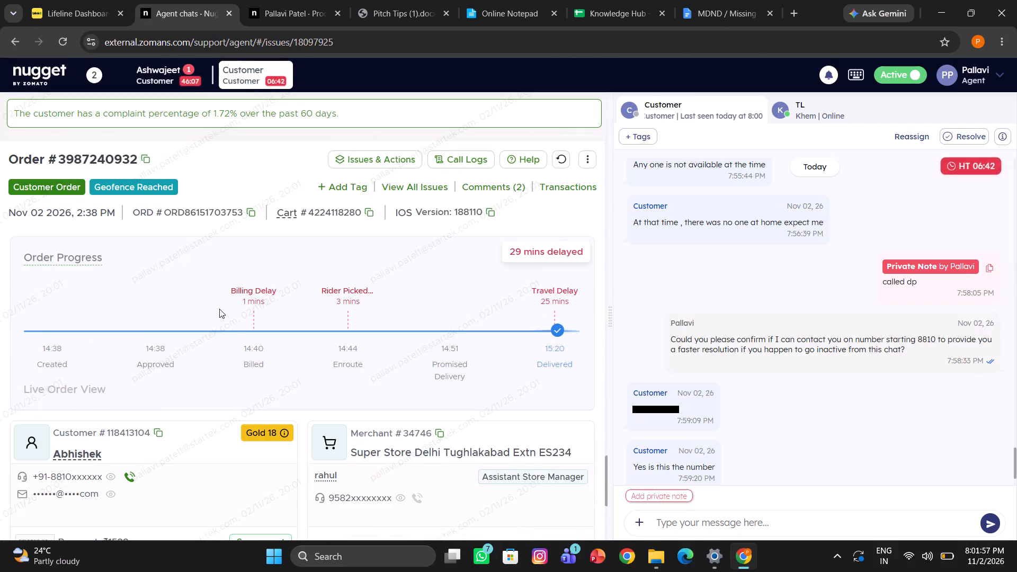
pyautogui.scroll(5, 219, 309)
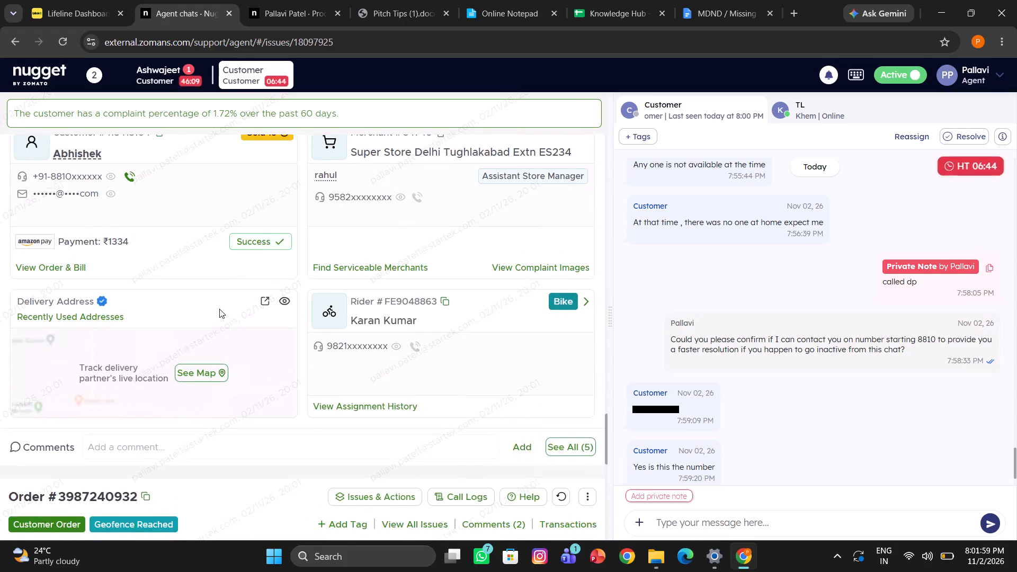
pyautogui.scroll(1, 219, 309)
pyautogui.click(37, 364)
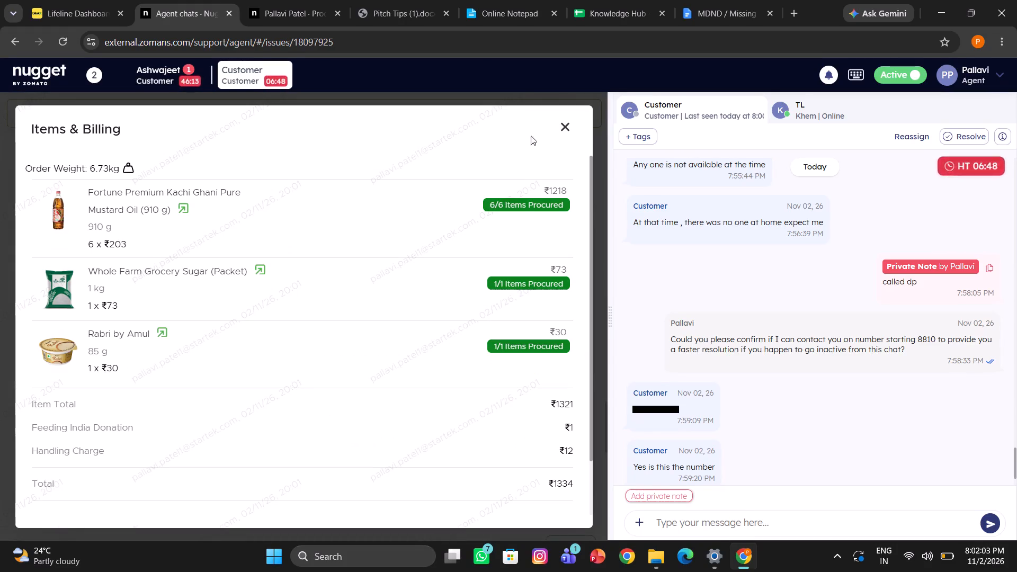
pyautogui.click(561, 127)
pyautogui.scroll(6, 308, 255)
pyautogui.scroll(2, 209, 251)
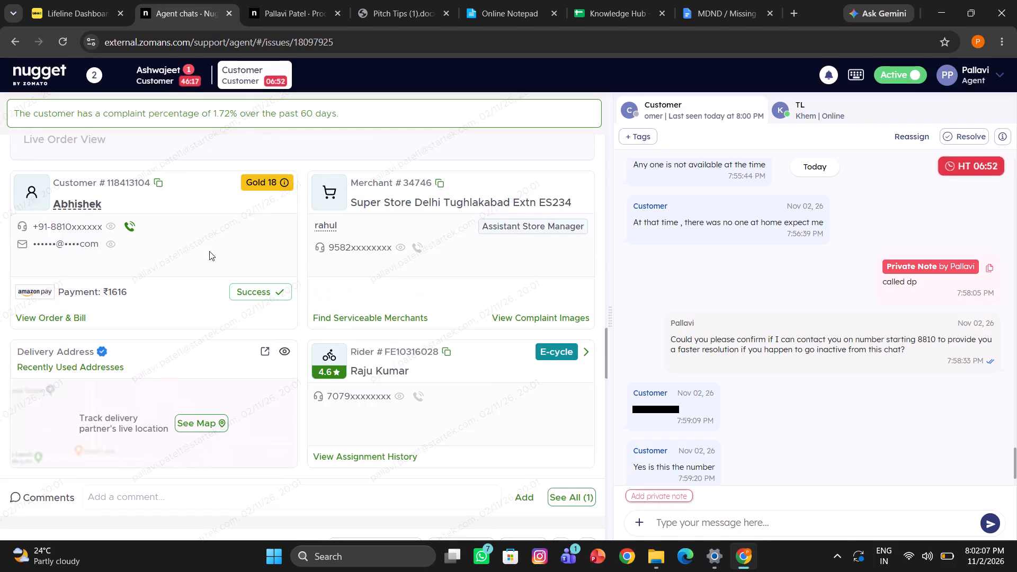
pyautogui.scroll(1, 209, 251)
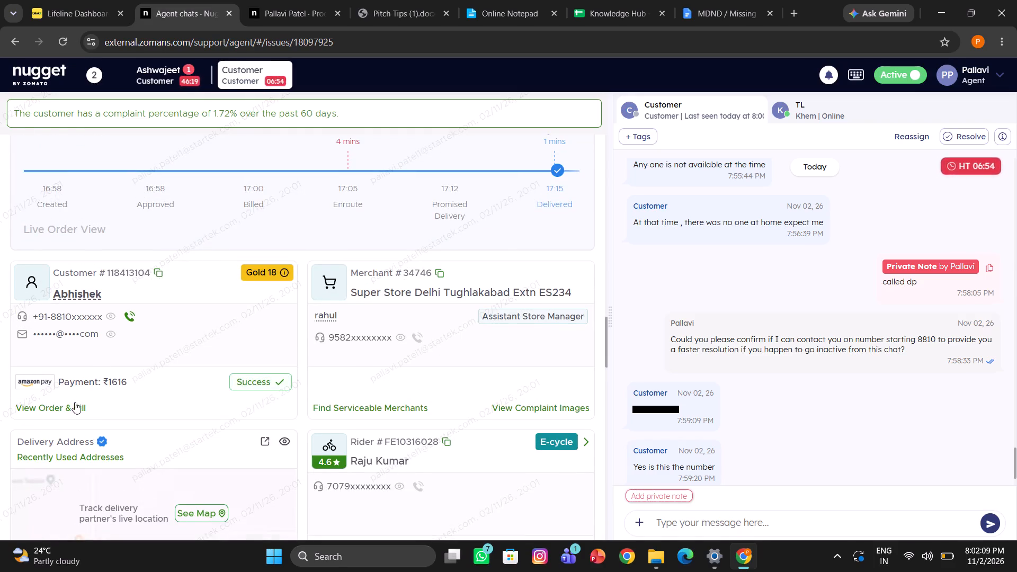
pyautogui.click(77, 404)
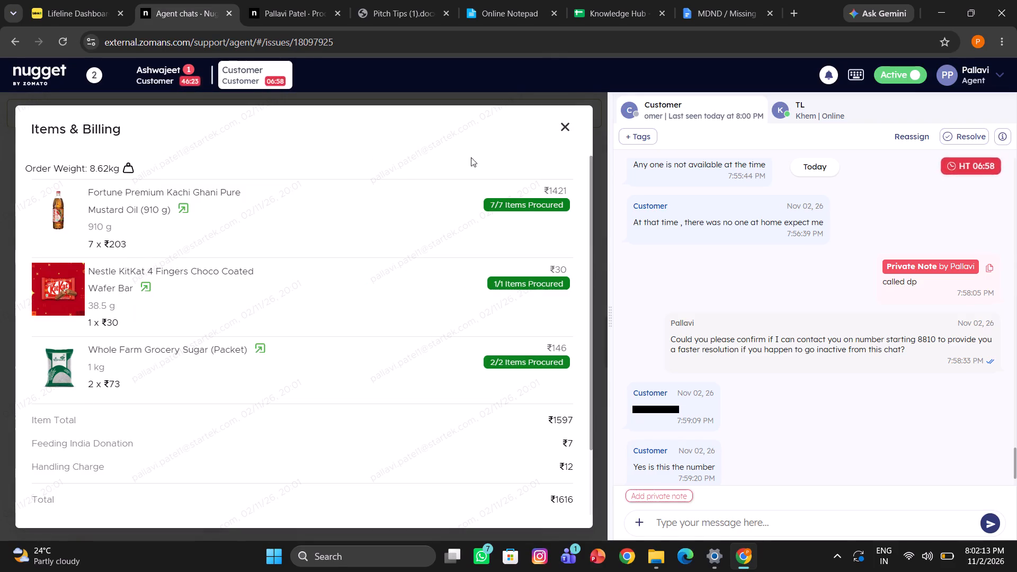
pyautogui.click(565, 129)
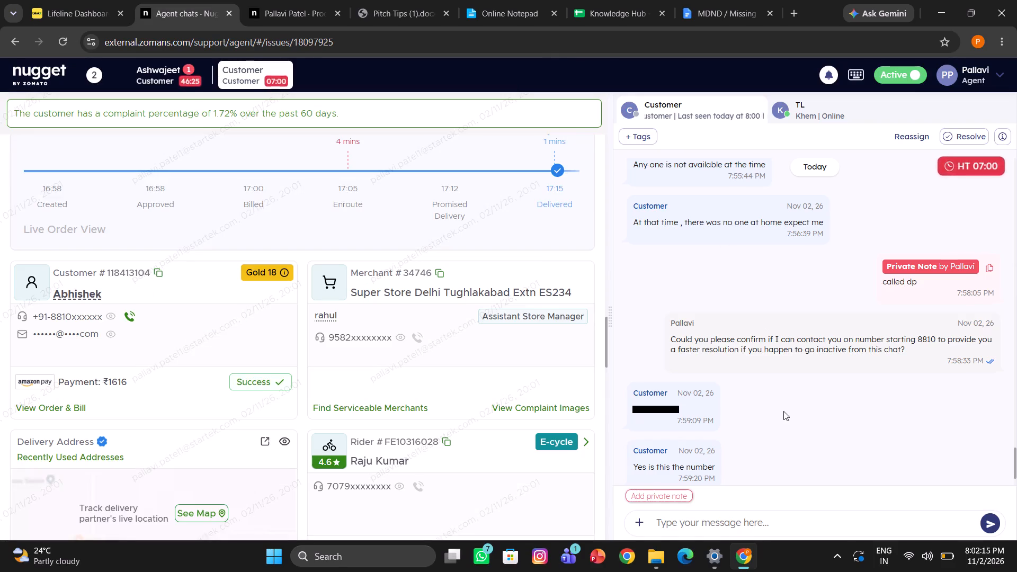
pyautogui.scroll(-3, 783, 411)
pyautogui.scroll(1, 225, 275)
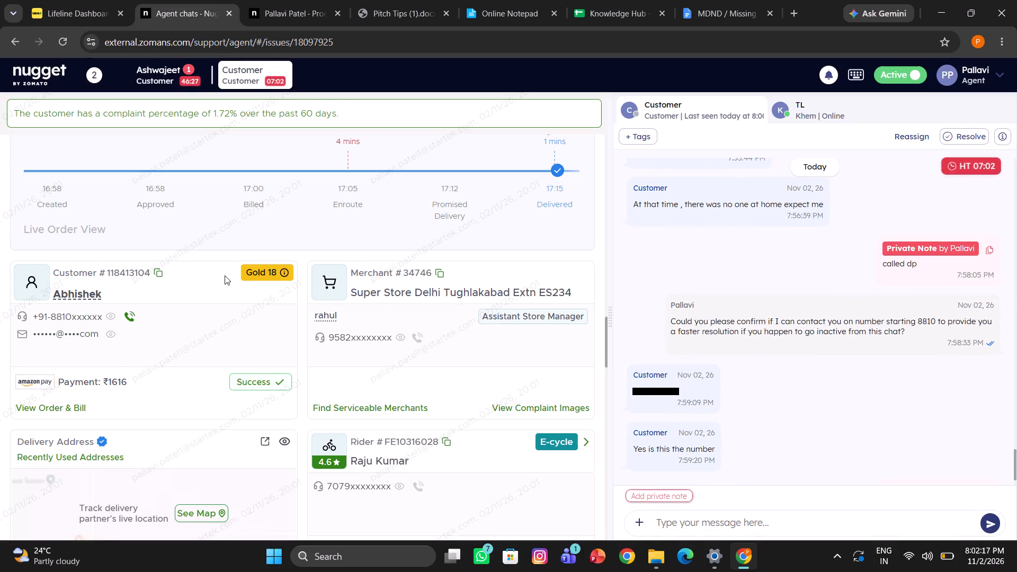
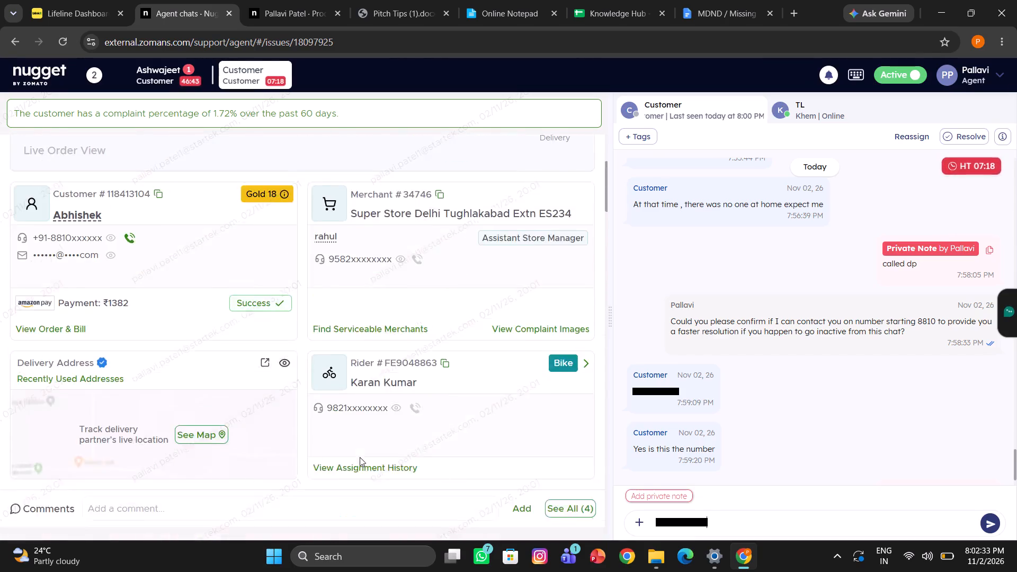
pyautogui.scroll(2, 360, 457)
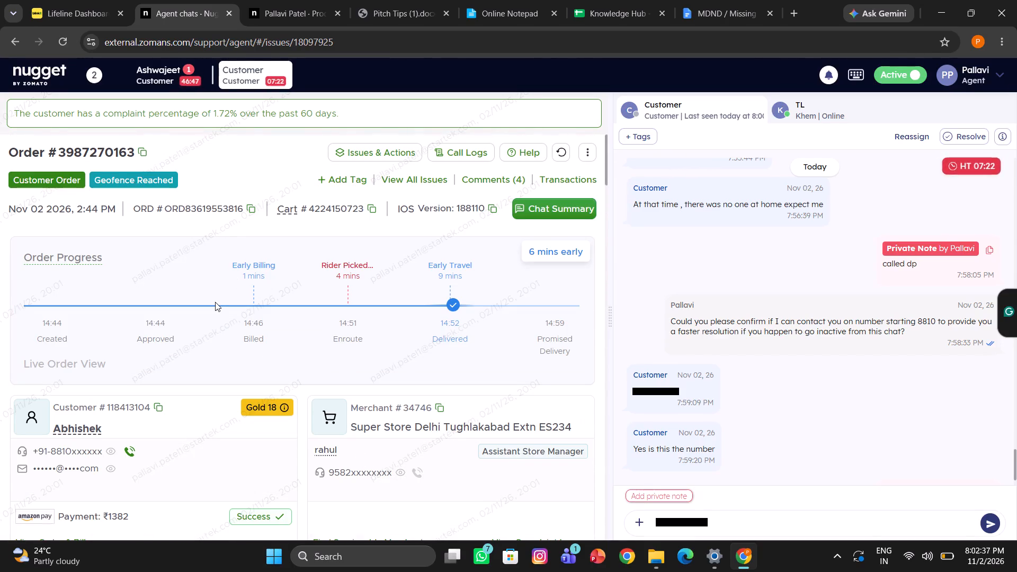
pyautogui.scroll(-2, 215, 302)
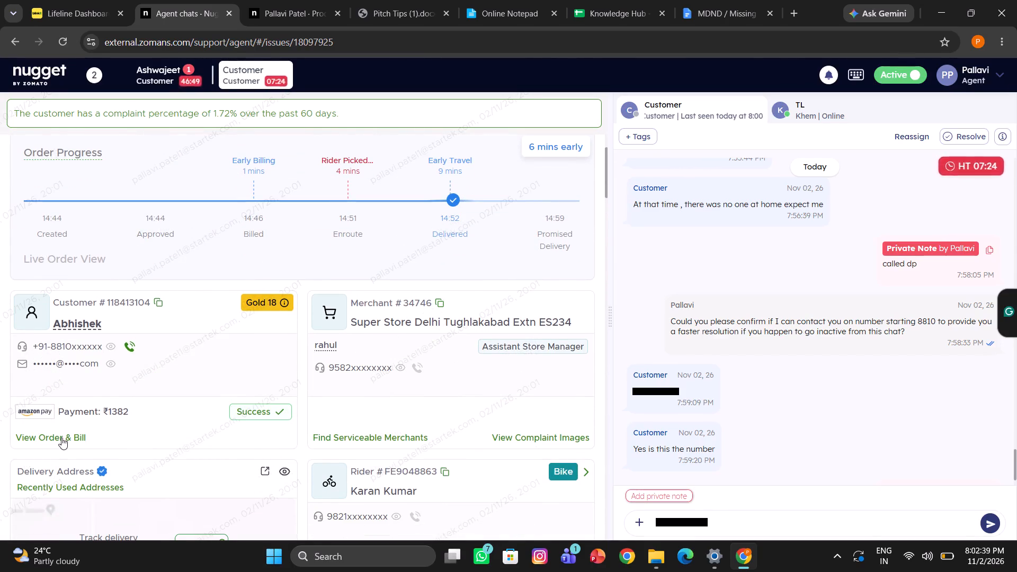
pyautogui.click(61, 437)
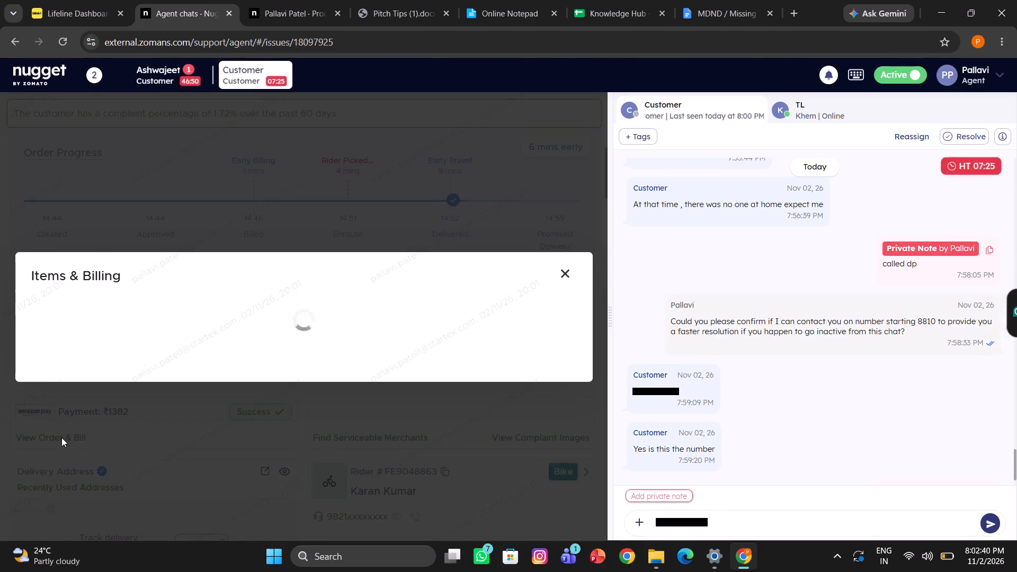
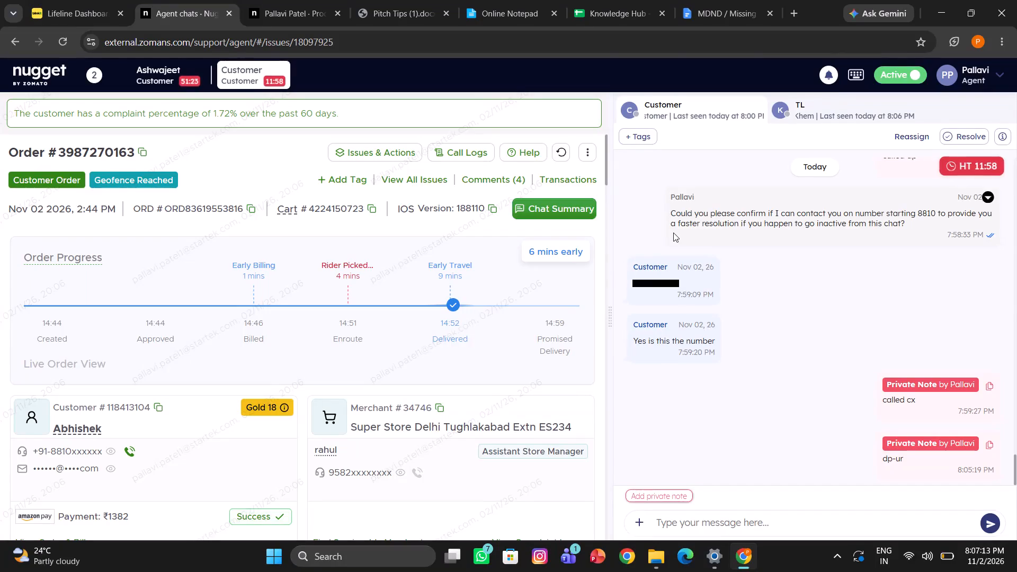
# Send the customer the "/Rate us/Service no" canned response asking them to rate the conversation.
pyautogui.scroll(-1, 673, 233)
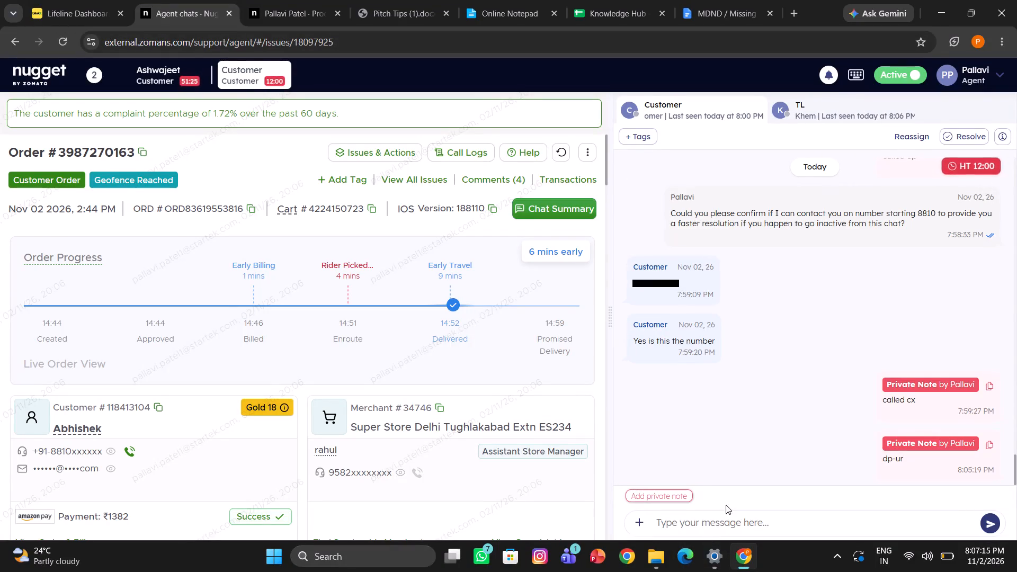
pyautogui.click(708, 530)
pyautogui.press('/')
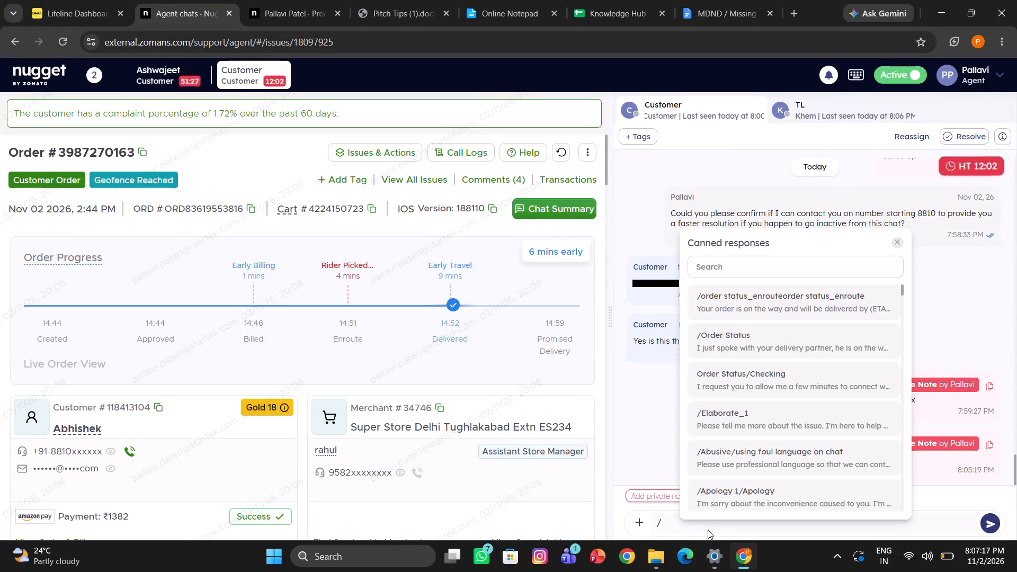
pyautogui.write('ra')
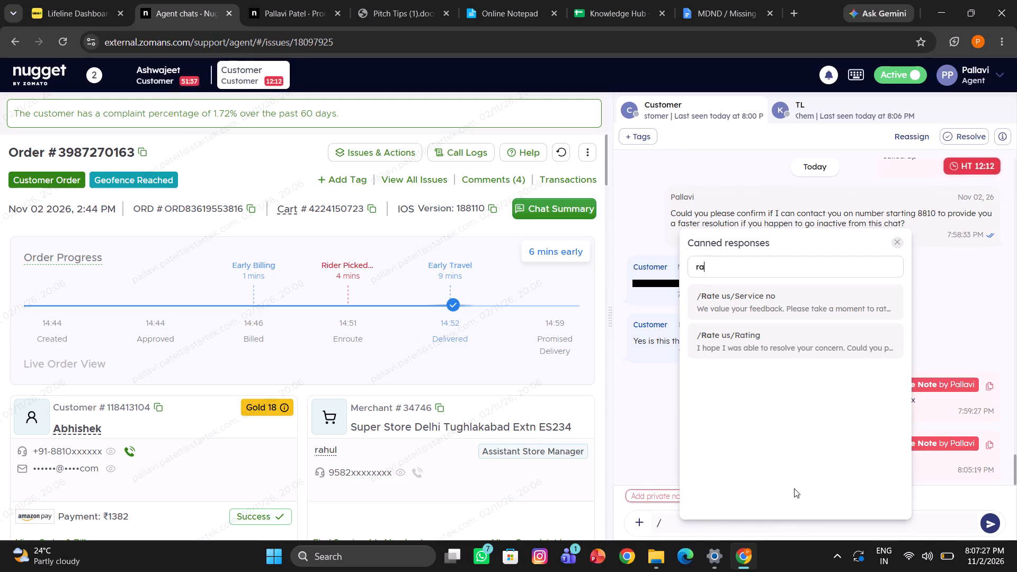
pyautogui.click(733, 298)
pyautogui.press('Return')
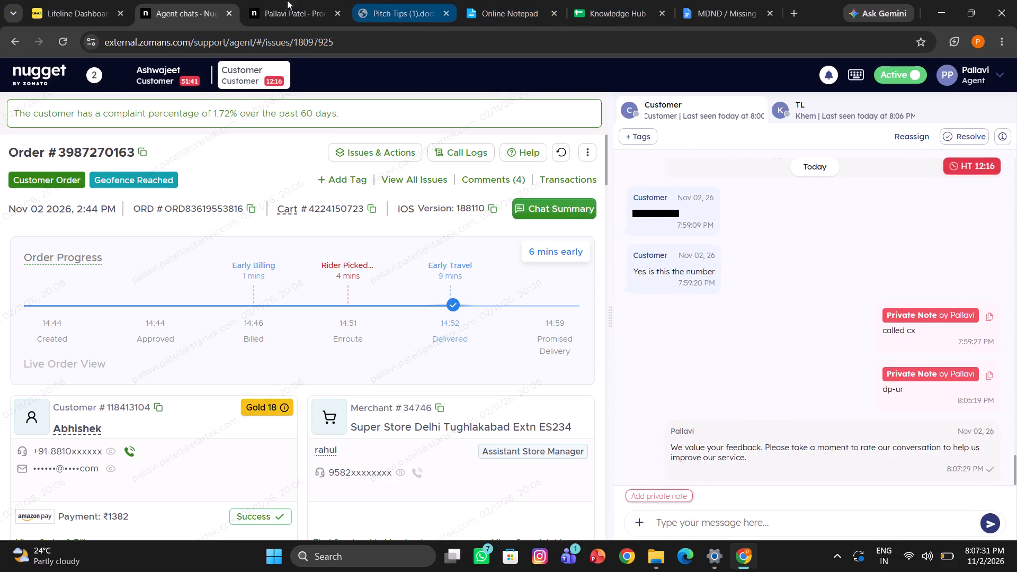
# Copy the selected "DP Answered / Reason for MDND" template from Online Notepad into a new private note on the customer chat.
pyautogui.click(483, 2)
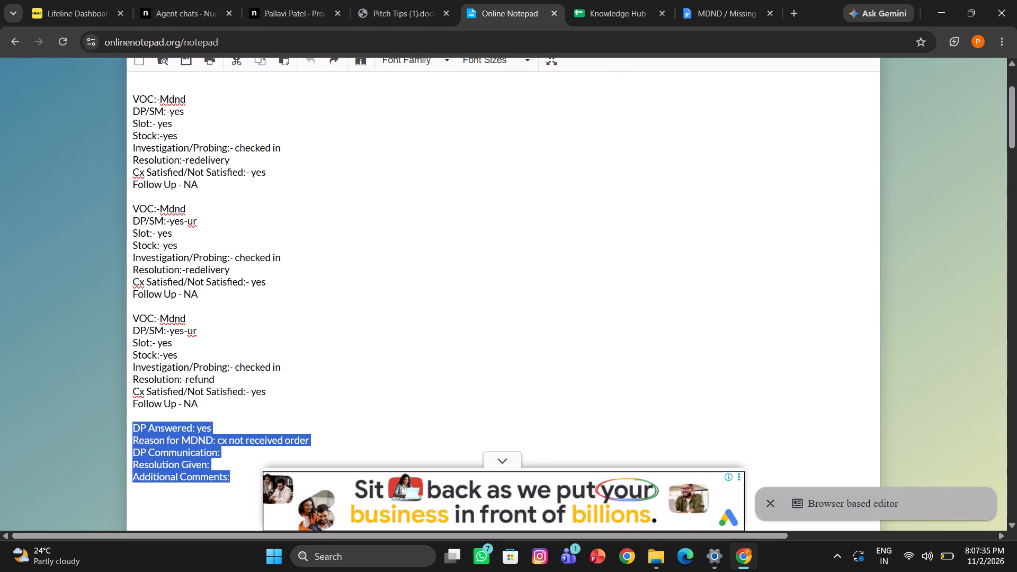
pyautogui.hotkey('ctrl', 'c')
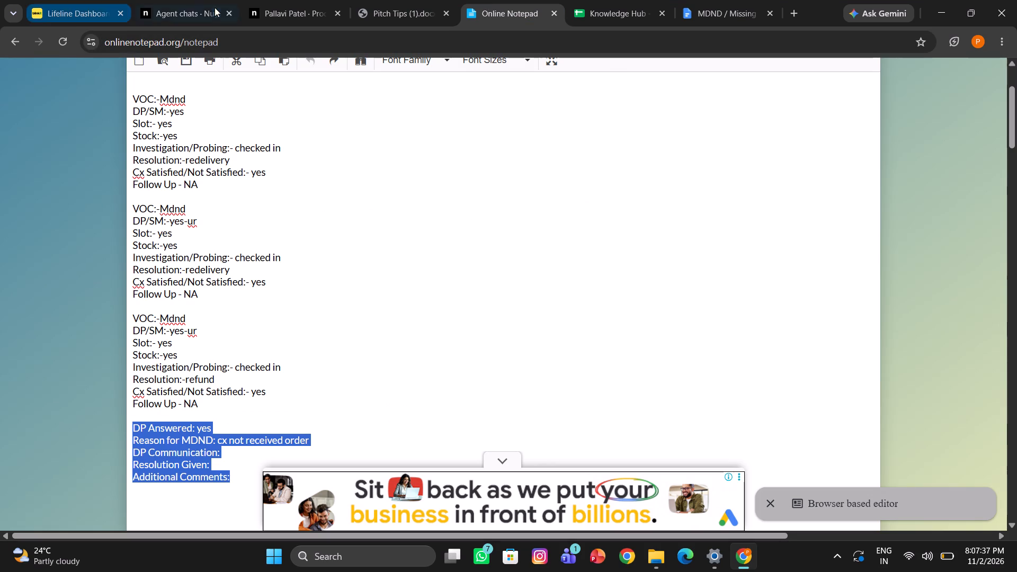
pyautogui.click(216, 8)
pyautogui.click(654, 496)
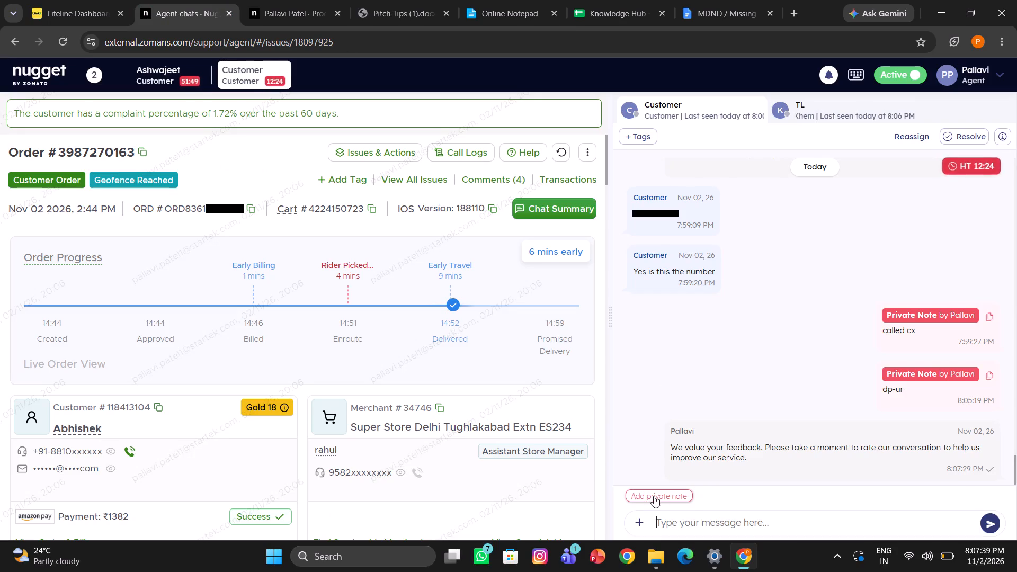
pyautogui.hotkey('ctrl', 'v')
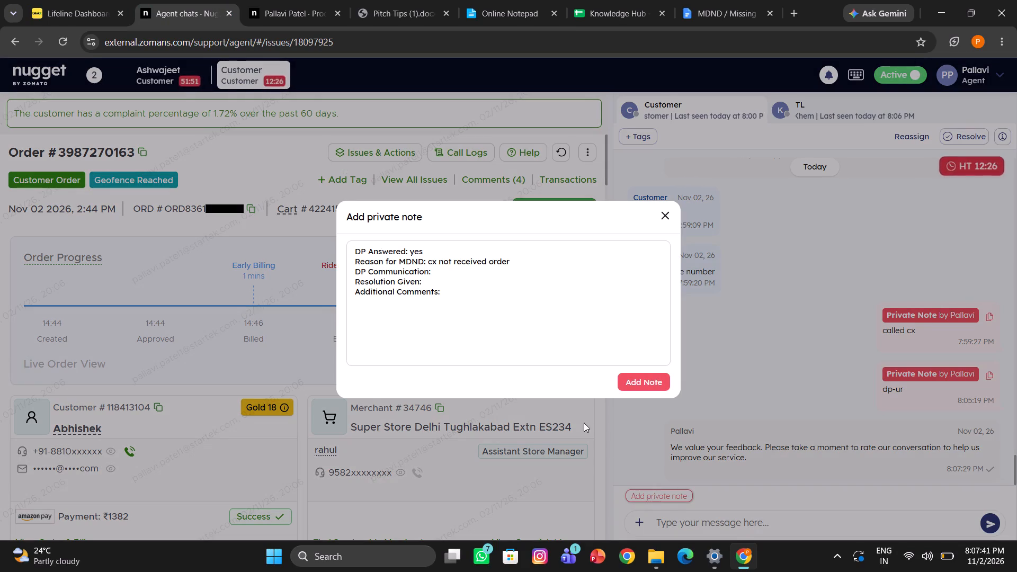
# Fill the private note with DP Answered "no", DP Communication "na" and Resolution Given "service no", and add it.
pyautogui.click(428, 251)
pyautogui.press('BackSpace')
pyautogui.press('BackSpace')
pyautogui.press('BackSpace')
pyautogui.write('no')
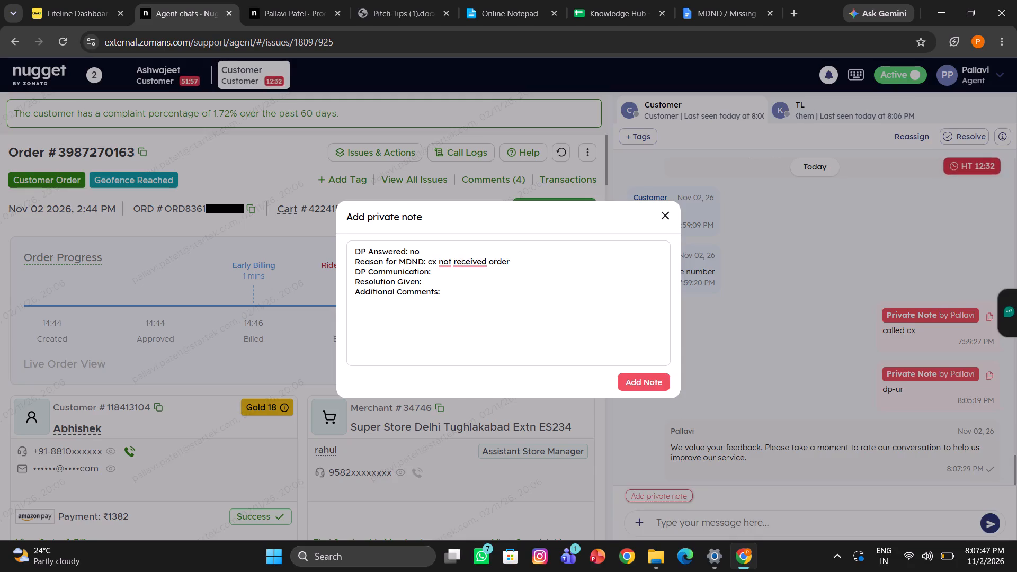
pyautogui.click(435, 272)
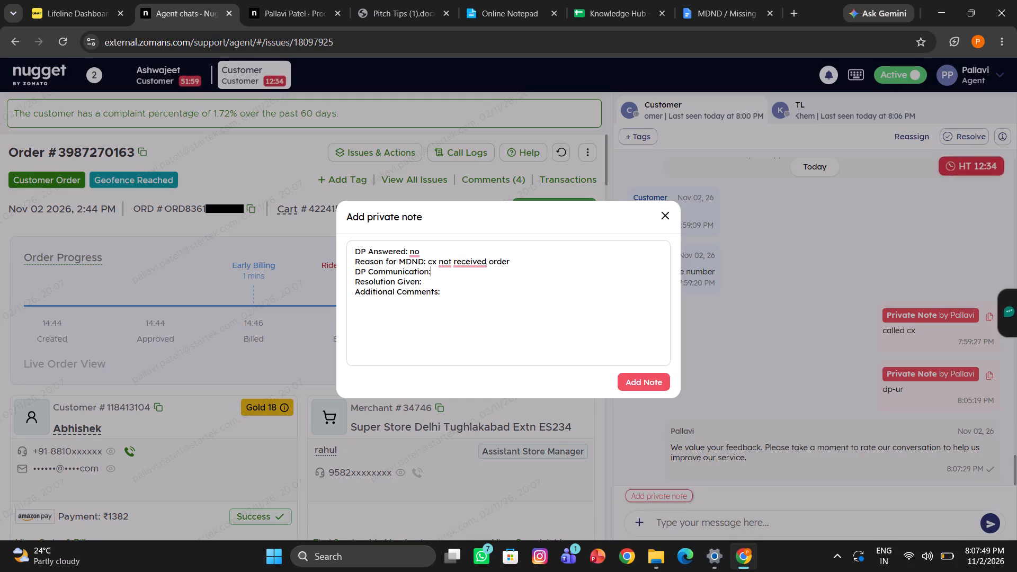
pyautogui.press('space')
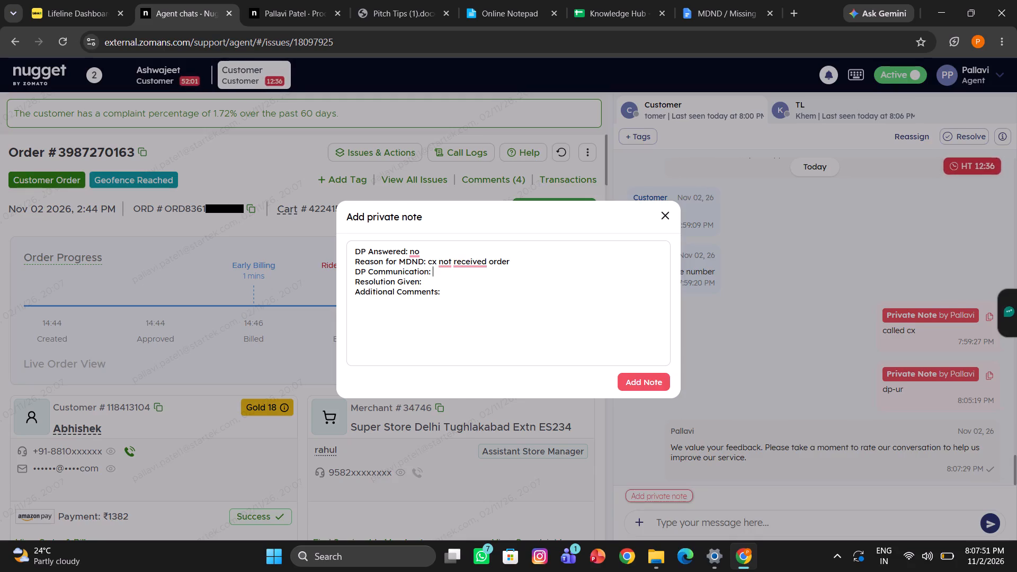
pyautogui.write('na')
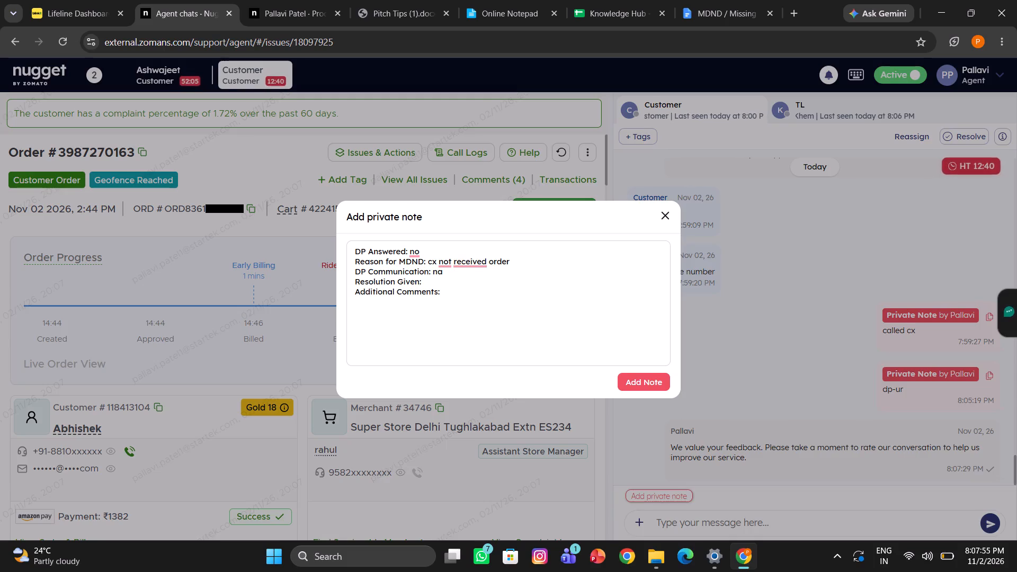
pyautogui.click(437, 283)
pyautogui.press('space')
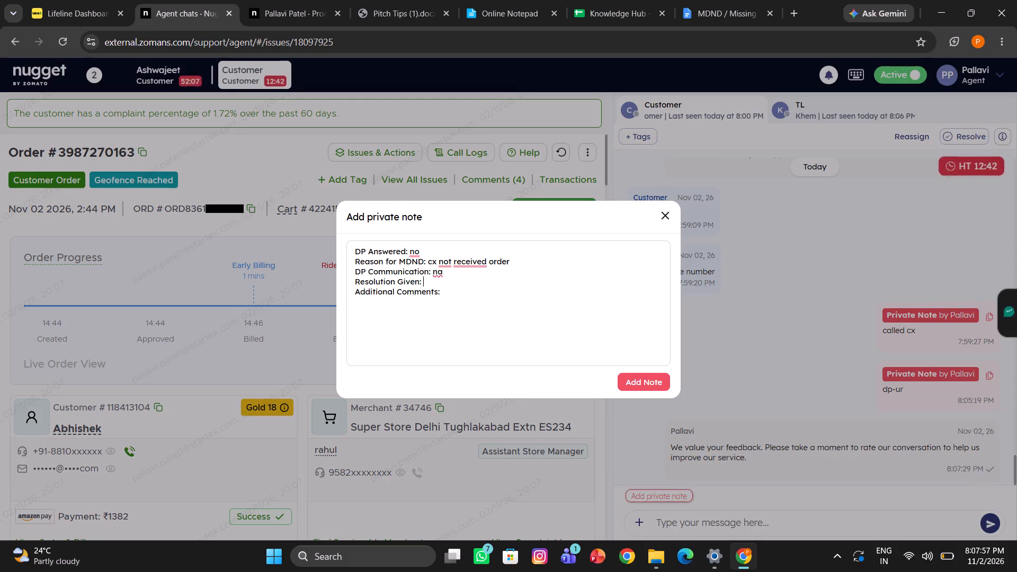
pyautogui.write('service no')
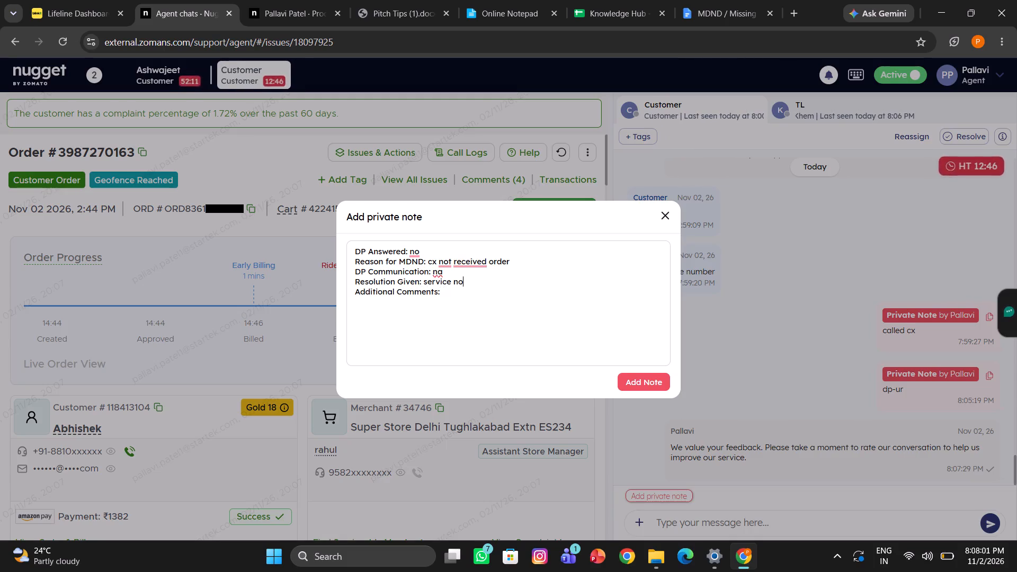
pyautogui.click(629, 383)
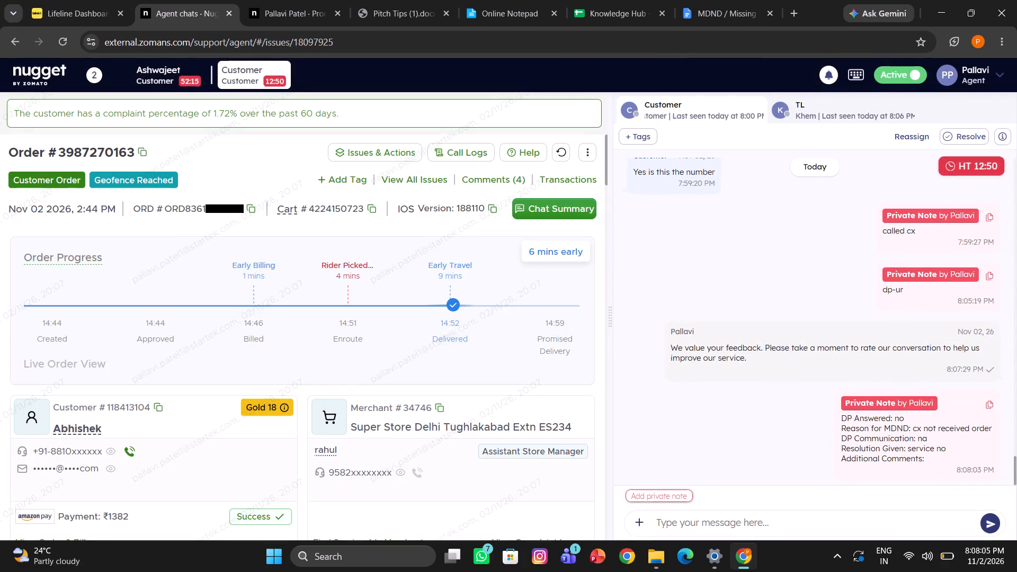
# Send the customer the "/Closing" canned response thanking them for choosing Blinkit.
pyautogui.click(663, 528)
pyautogui.write('/clo')
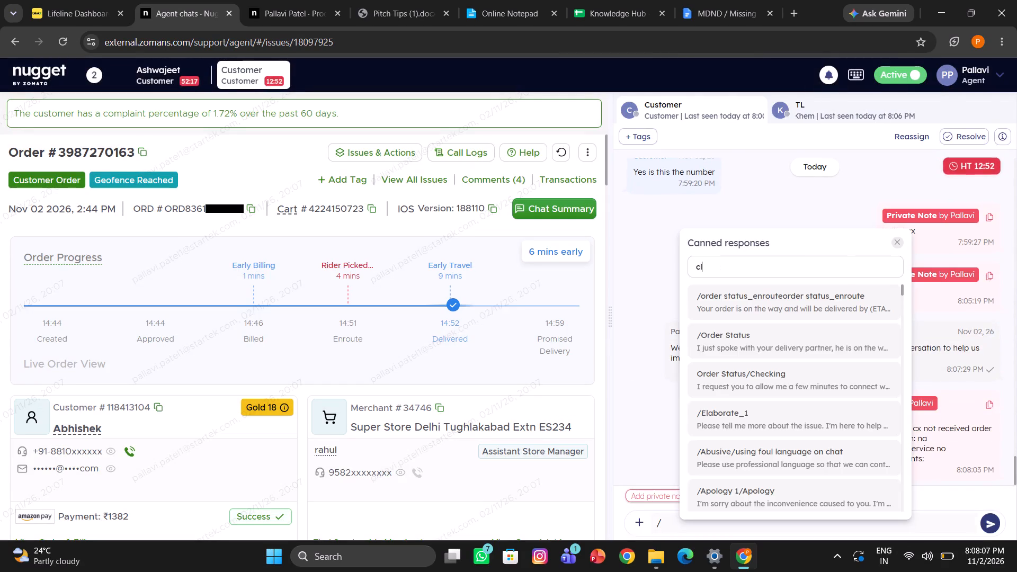
pyautogui.click(713, 309)
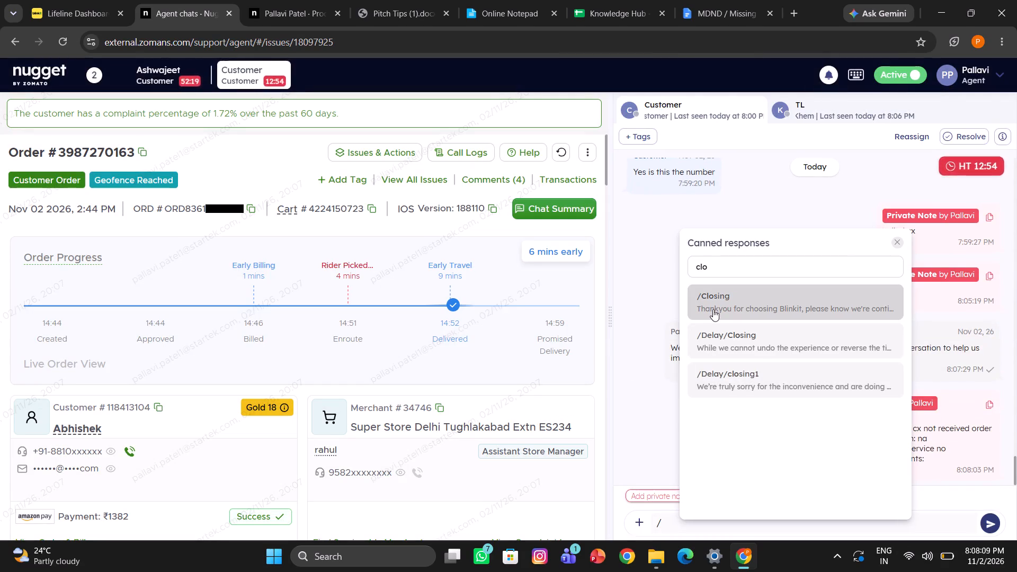
pyautogui.press('Return')
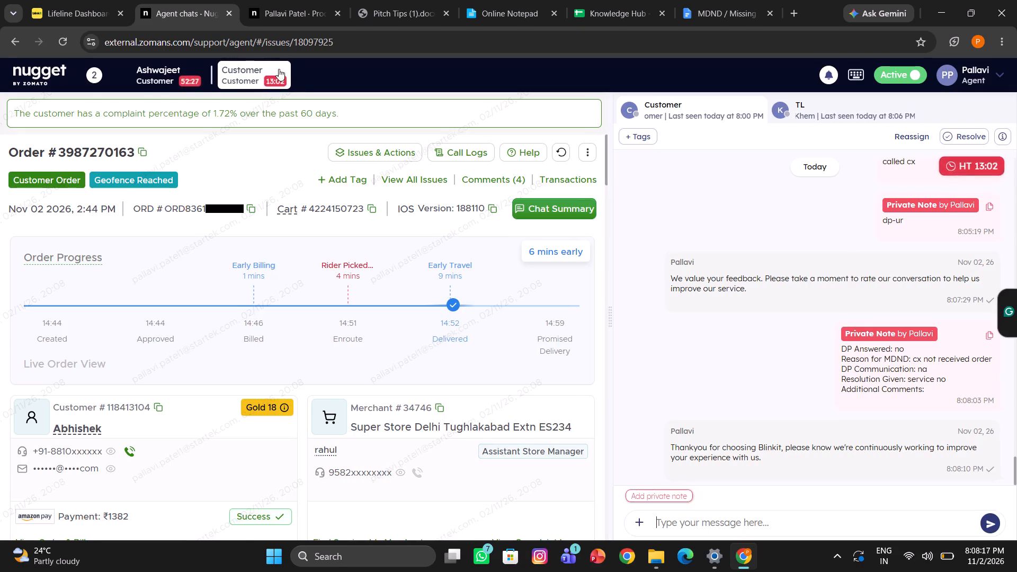
pyautogui.click(492, 0)
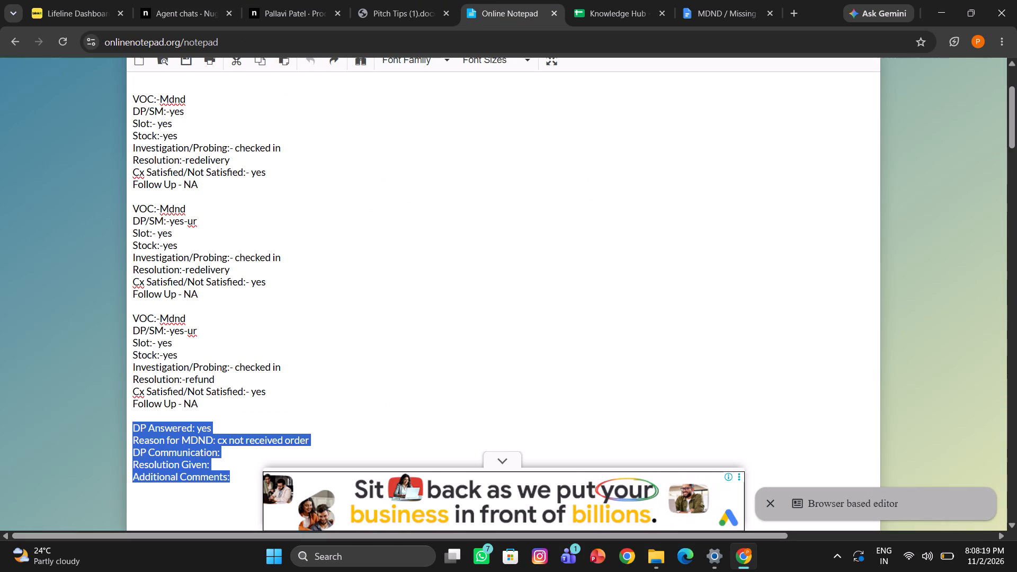
pyautogui.moveTo(203, 403); pyautogui.dragTo(117, 322)
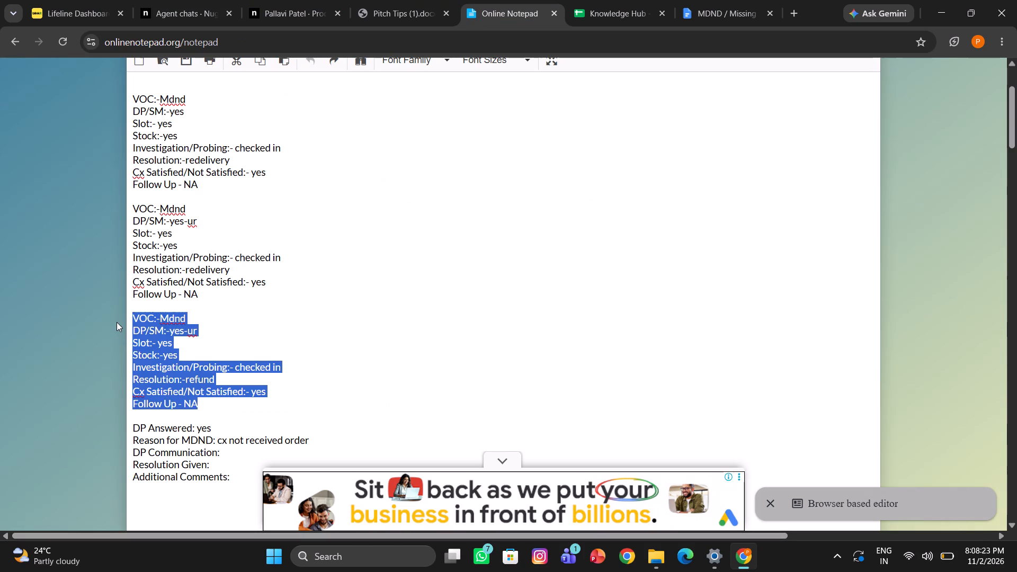
pyautogui.hotkey('ctrl', 'c')
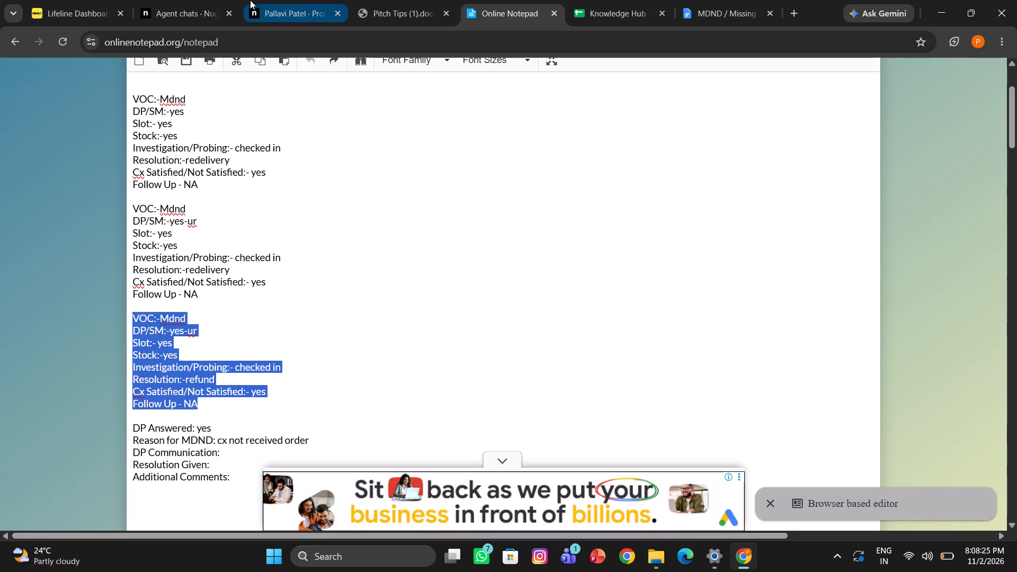
pyautogui.click(160, 3)
pyautogui.scroll(-3, 217, 350)
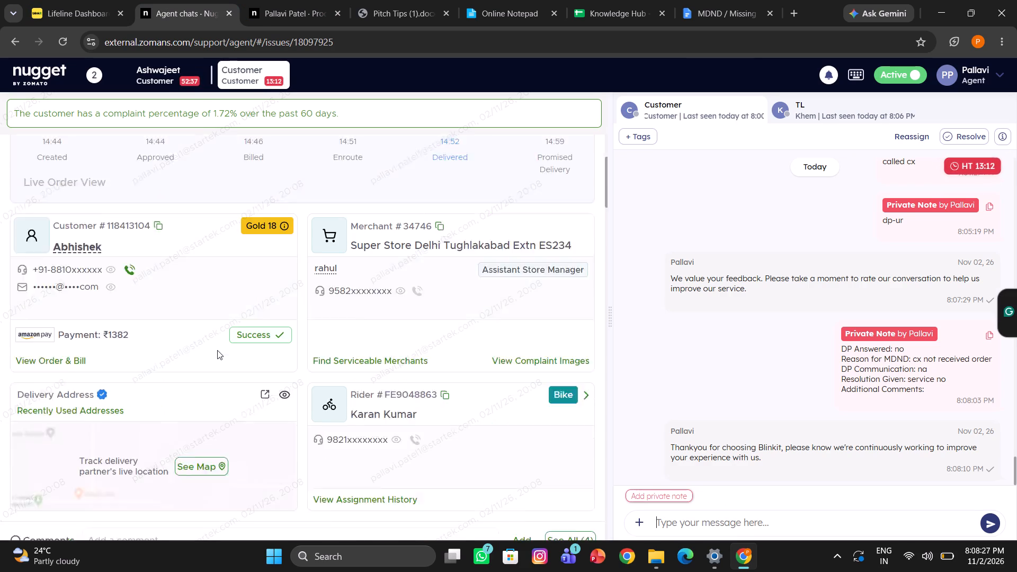
pyautogui.scroll(-1, 217, 350)
pyautogui.click(133, 457)
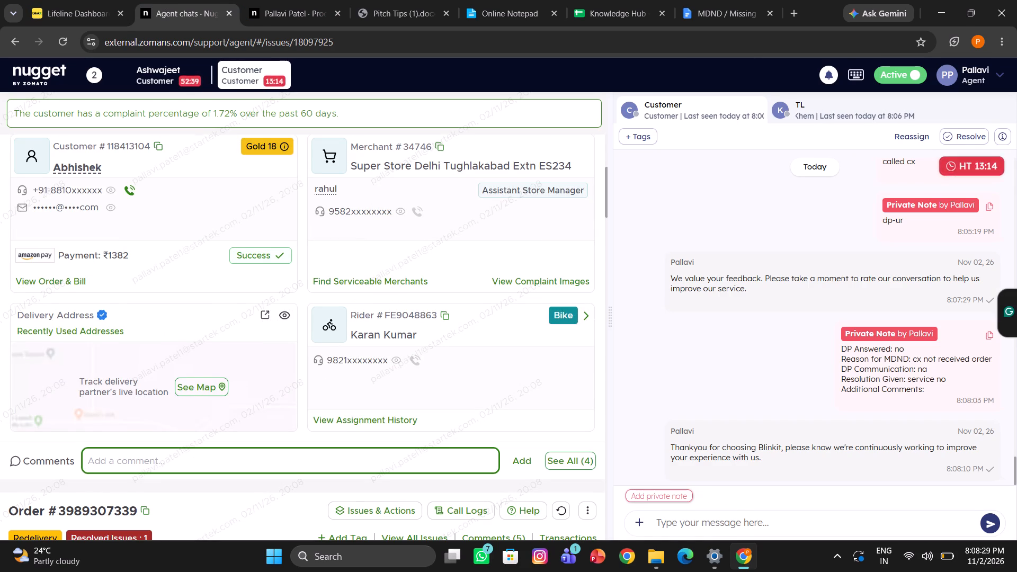
pyautogui.hotkey('ctrl', 'v')
# Replace "refund" with "service no" as the resolution in the order comment and add the comment.
pyautogui.hscroll(1, 292, 463)
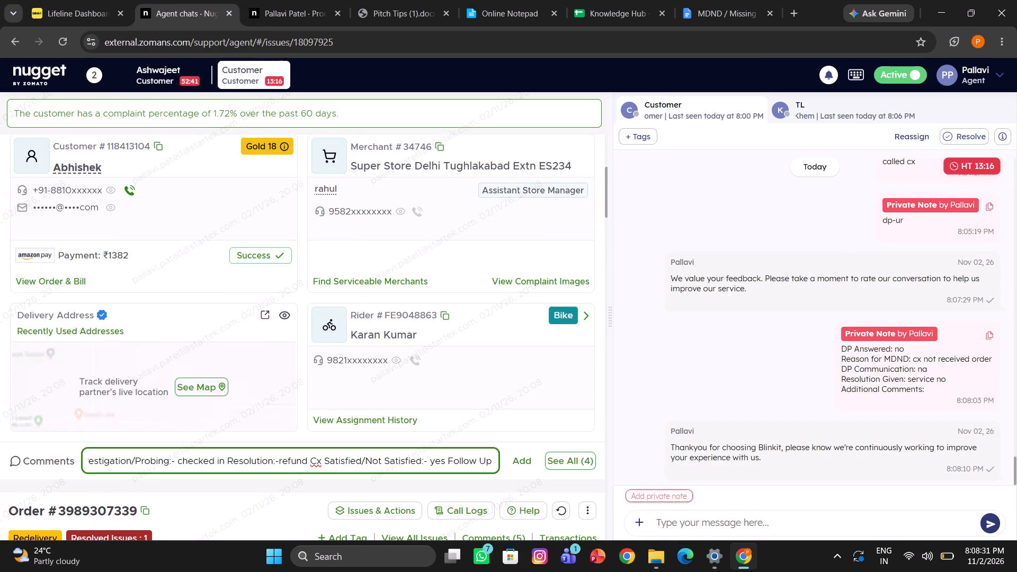
pyautogui.hscroll(2, 292, 463)
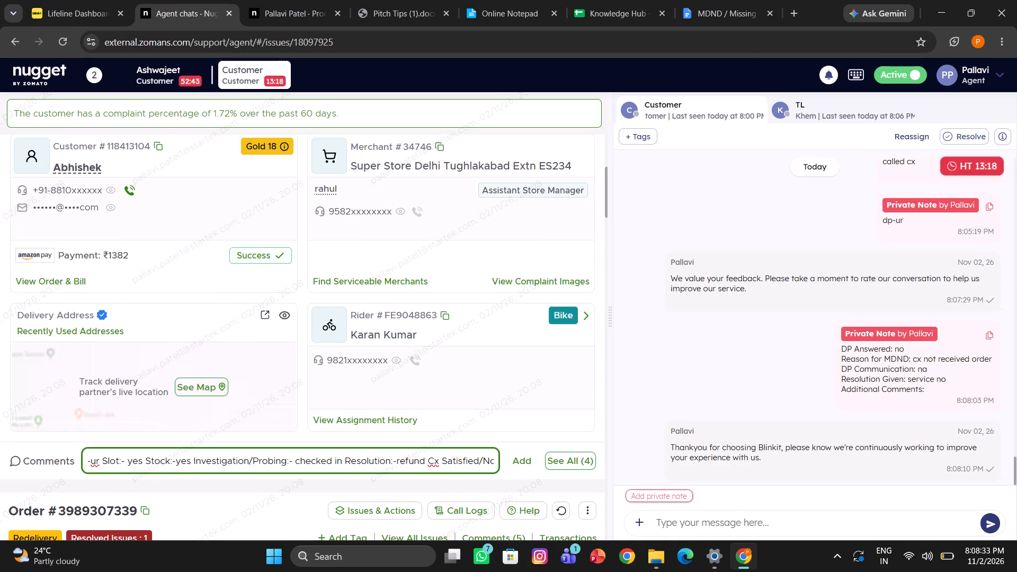
pyautogui.hscroll(5, 292, 463)
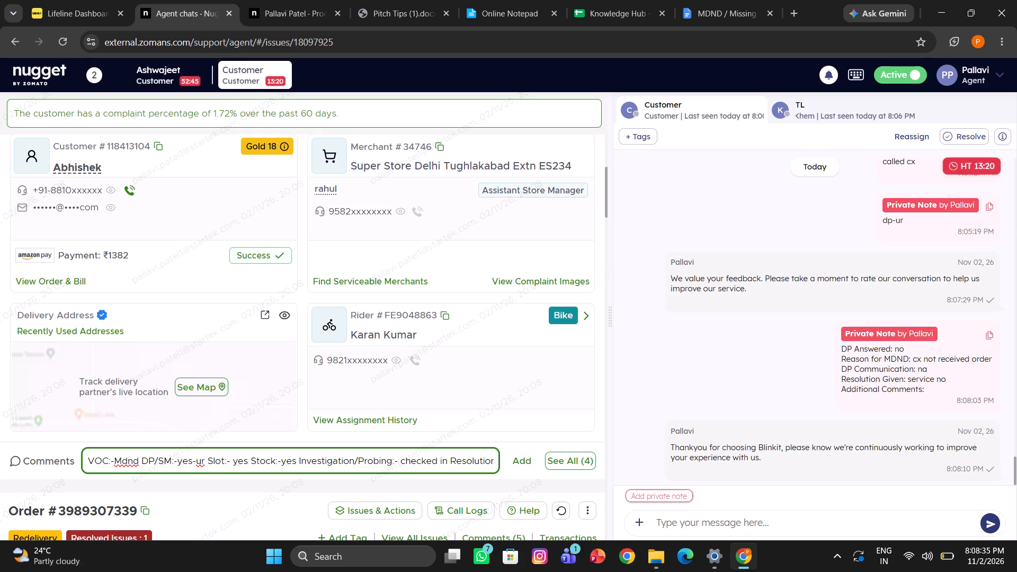
pyautogui.hscroll(1, 294, 460)
pyautogui.hscroll(-1, 292, 460)
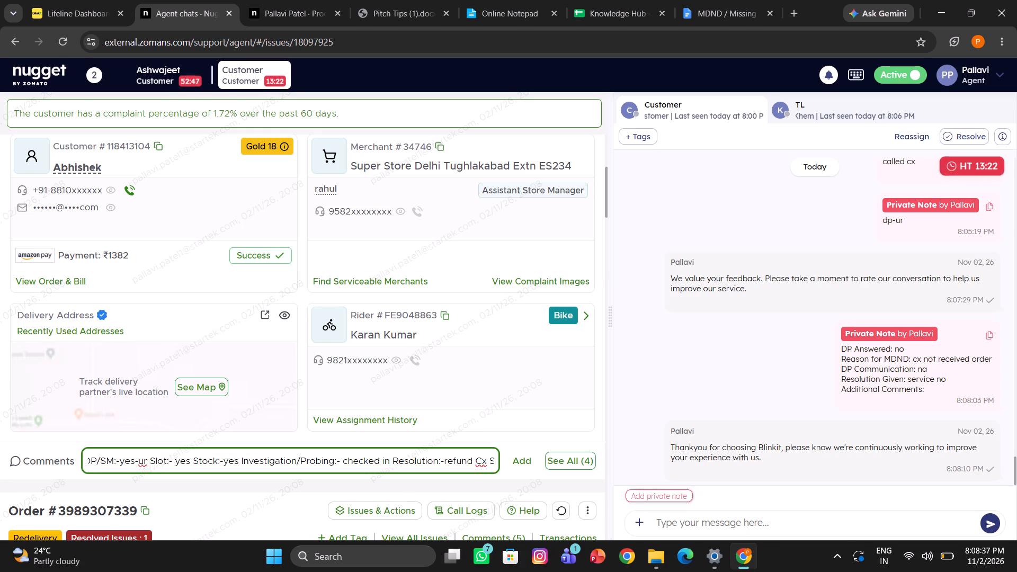
pyautogui.hscroll(-1, 292, 460)
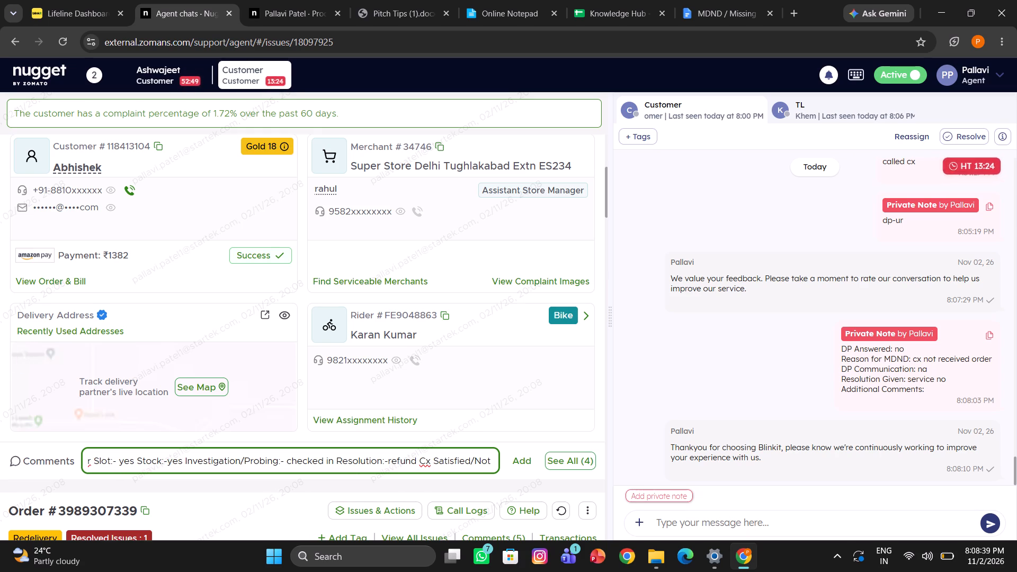
pyautogui.hscroll(3, 392, 462)
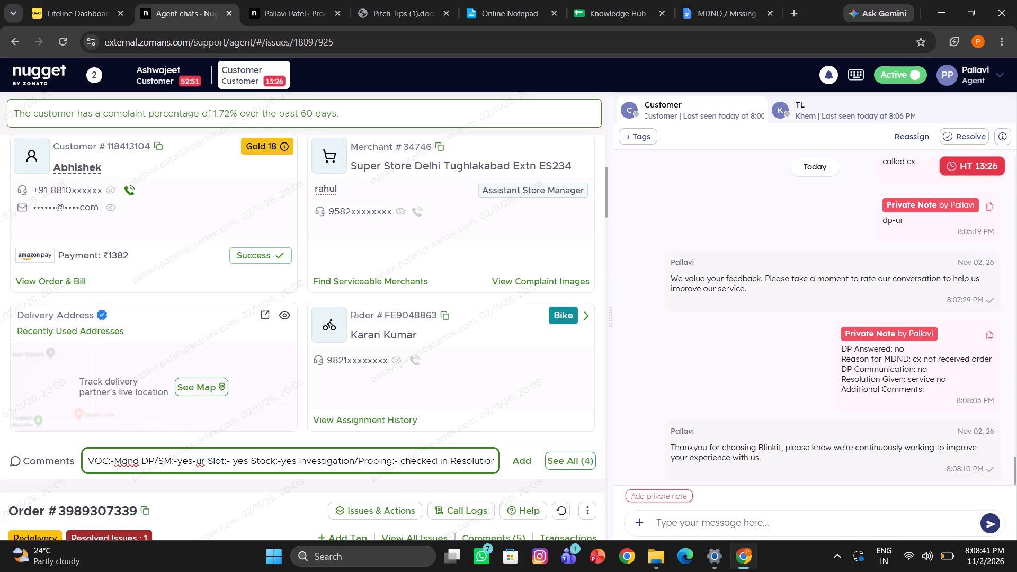
pyautogui.hscroll(-3, 374, 462)
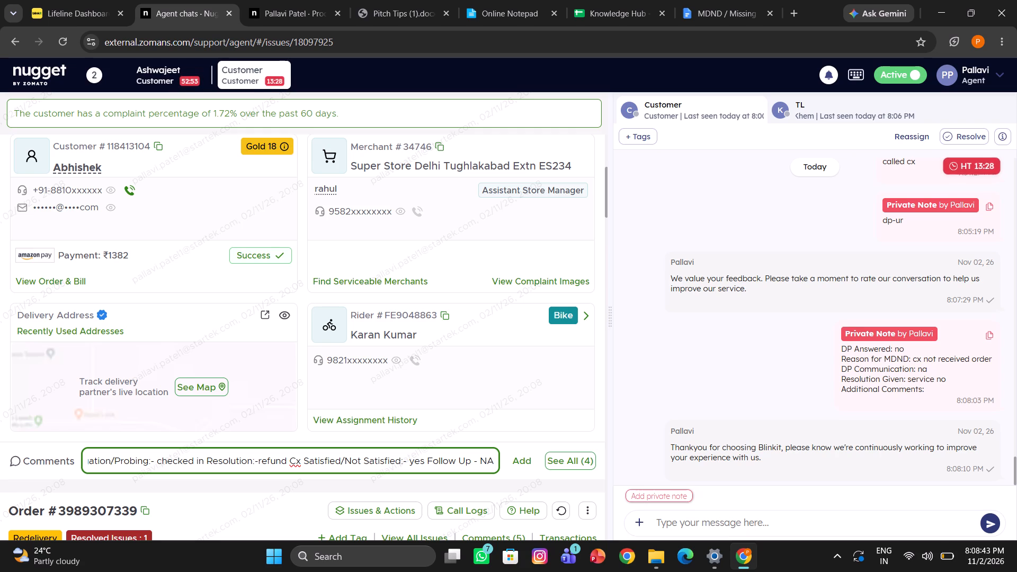
pyautogui.hscroll(1, 351, 459)
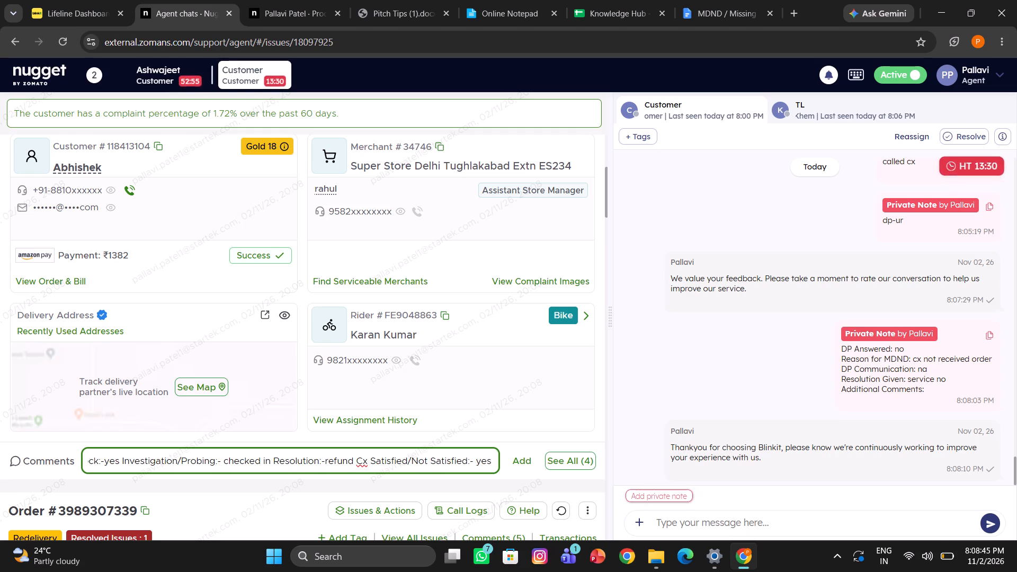
pyautogui.hscroll(1, 351, 459)
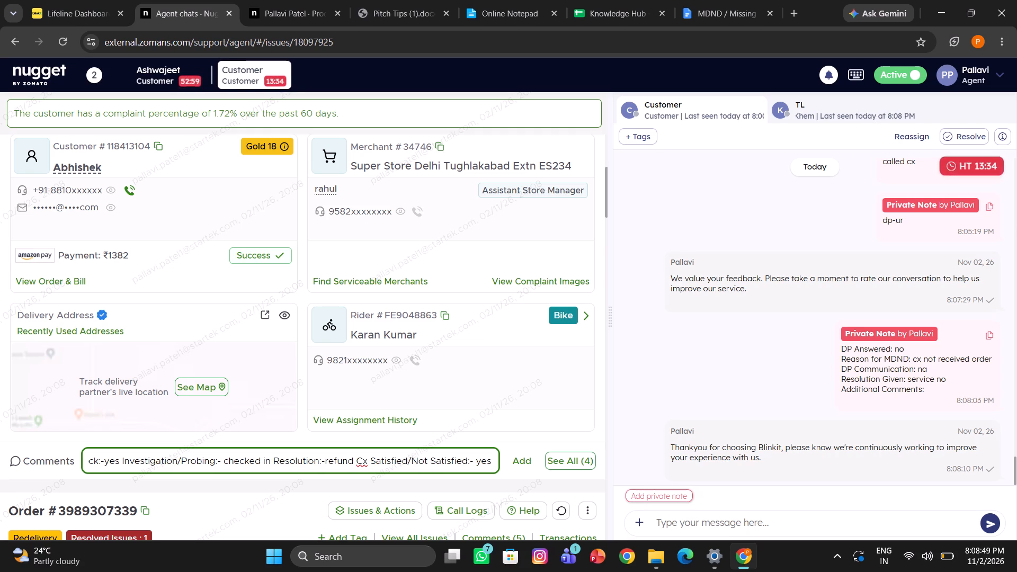
pyautogui.moveTo(353, 461); pyautogui.dragTo(337, 460)
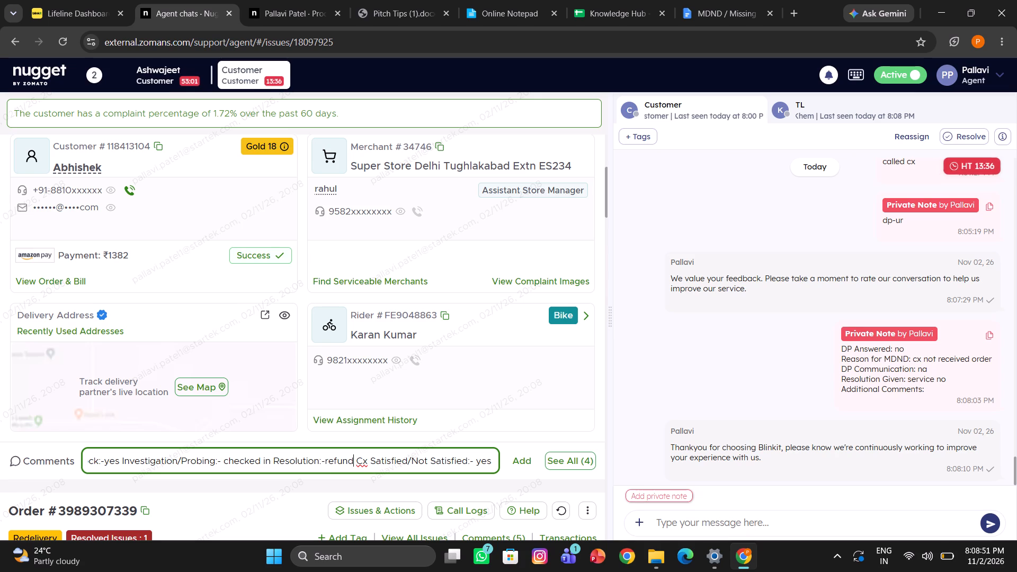
pyautogui.moveTo(337, 460); pyautogui.dragTo(324, 460)
pyautogui.press('BackSpace')
pyautogui.write('service no')
pyautogui.press('Return')
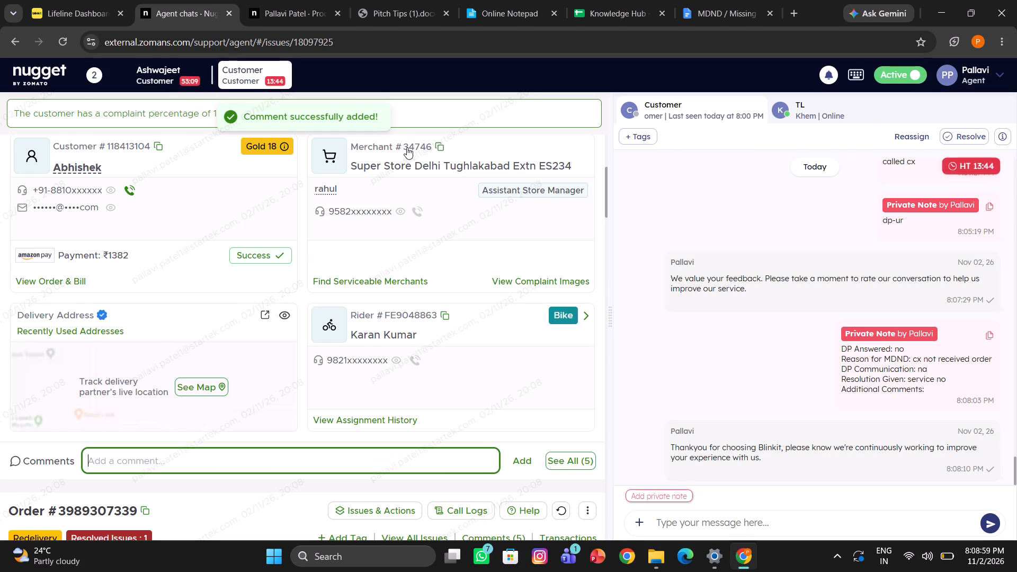
pyautogui.scroll(7, 407, 147)
pyautogui.click(333, 185)
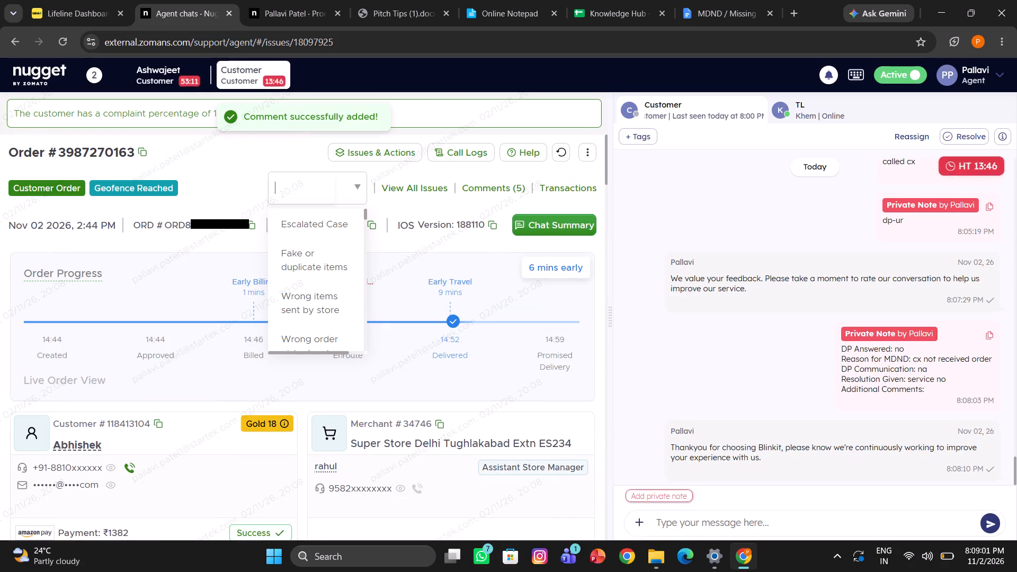
pyautogui.write('md')
pyautogui.click(335, 236)
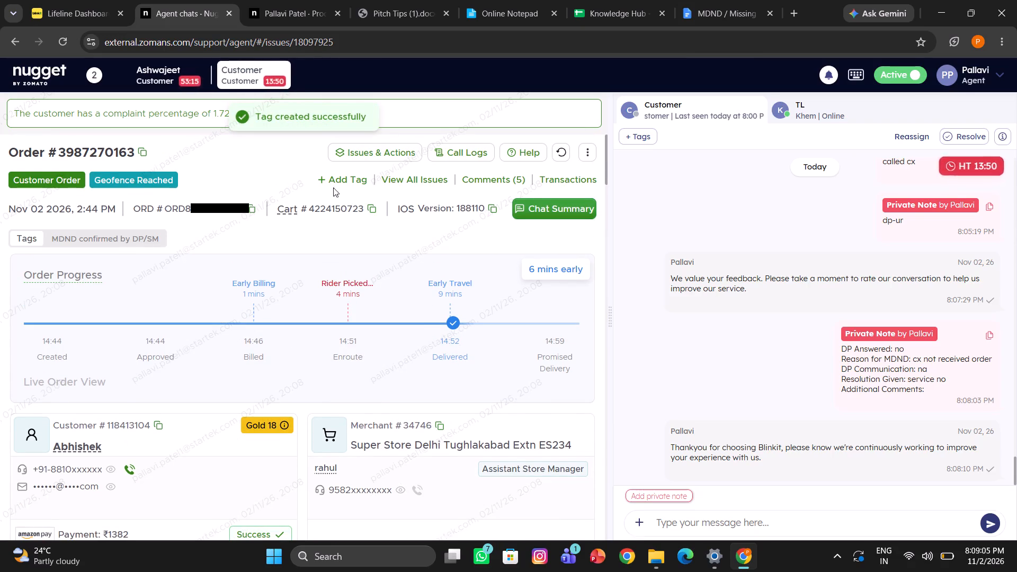
pyautogui.click(152, 232)
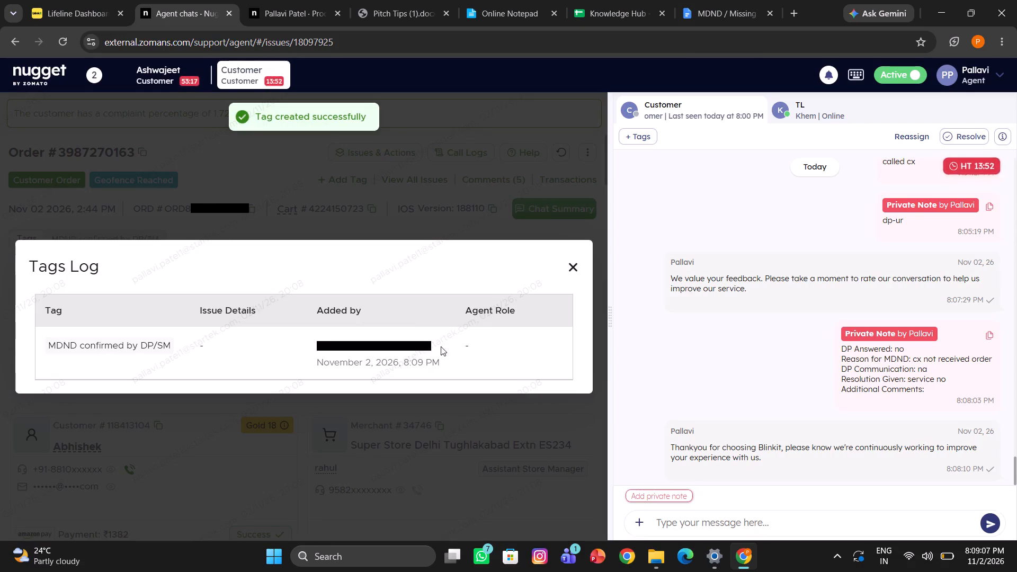
pyautogui.hscroll(-3, 434, 350)
pyautogui.scroll(-1, 434, 350)
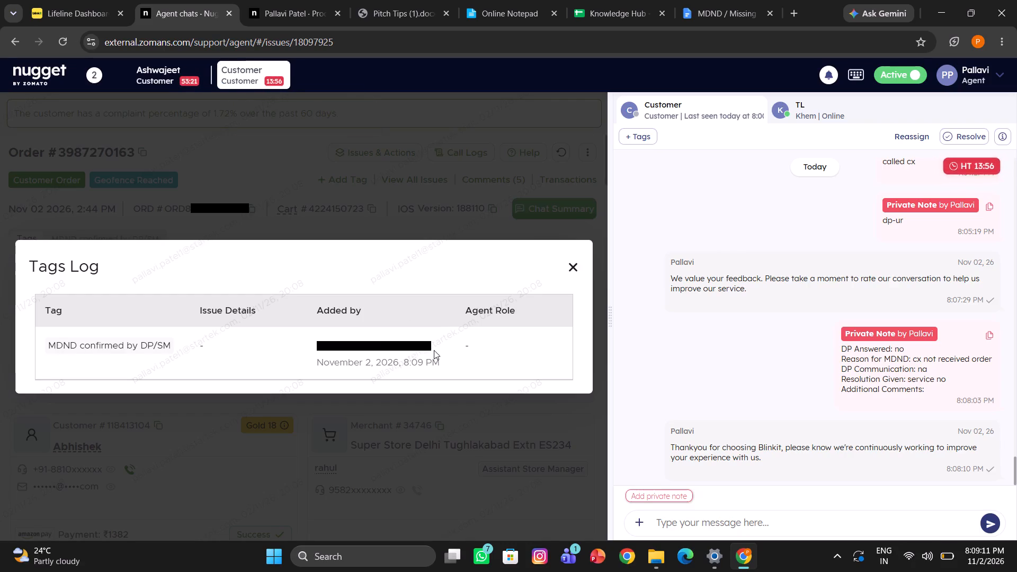
pyautogui.click(574, 262)
pyautogui.click(342, 175)
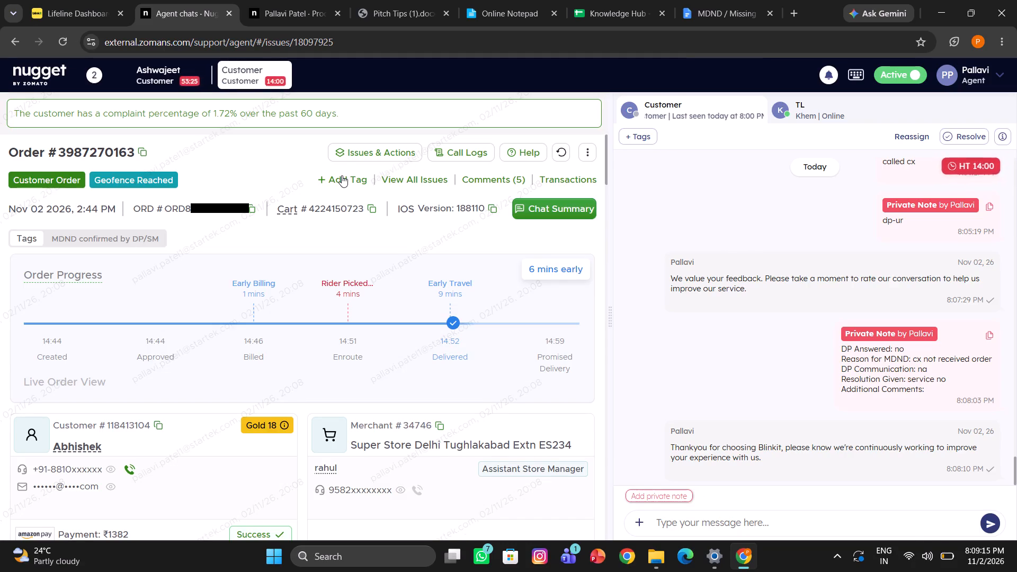
pyautogui.write('in')
pyautogui.write('cr')
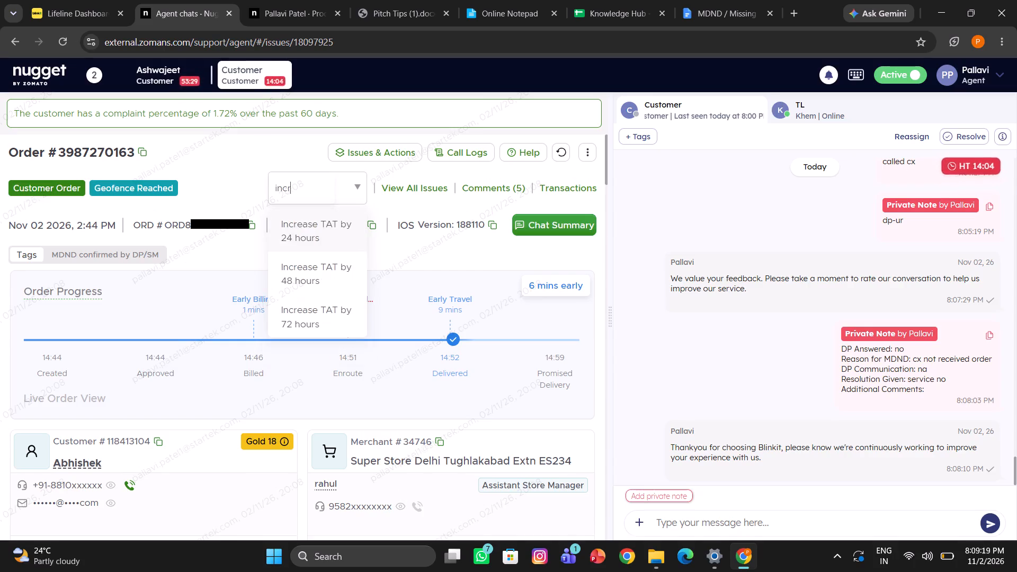
pyautogui.click(312, 231)
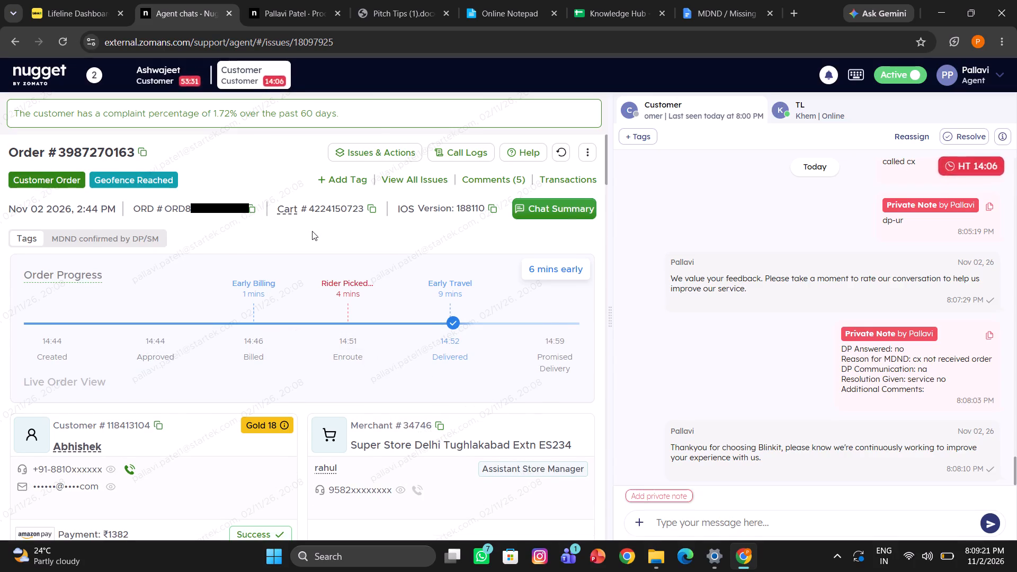
pyautogui.press('Return')
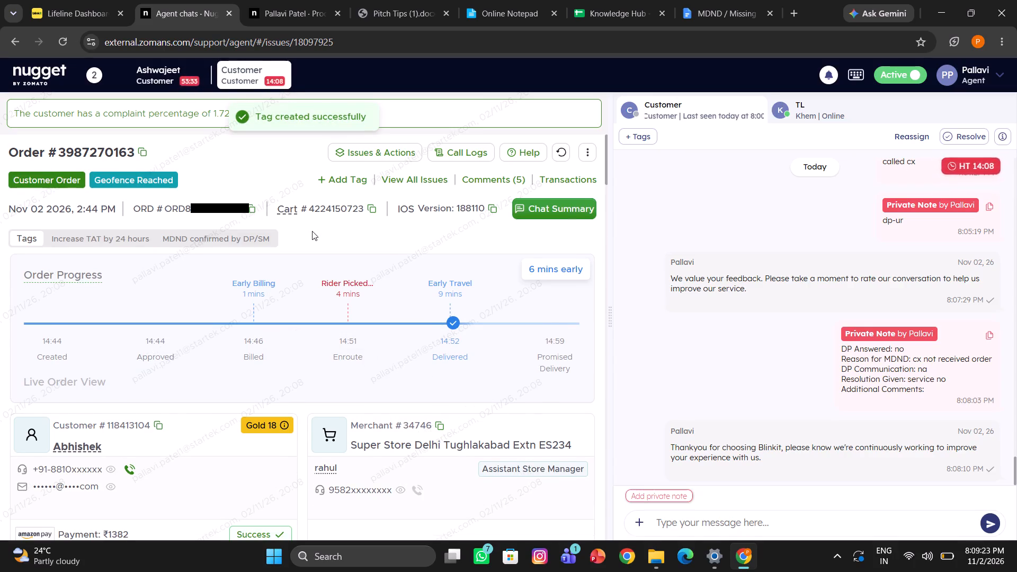
# Check the agent's productivity hours for today and return to the agent chats.
pyautogui.scroll(-1, 916, 224)
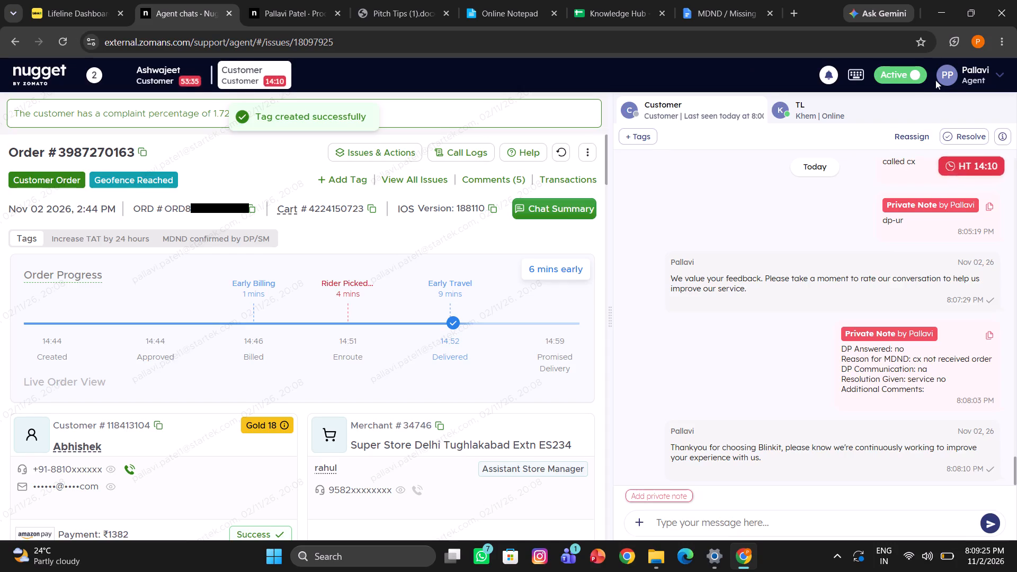
pyautogui.click(946, 74)
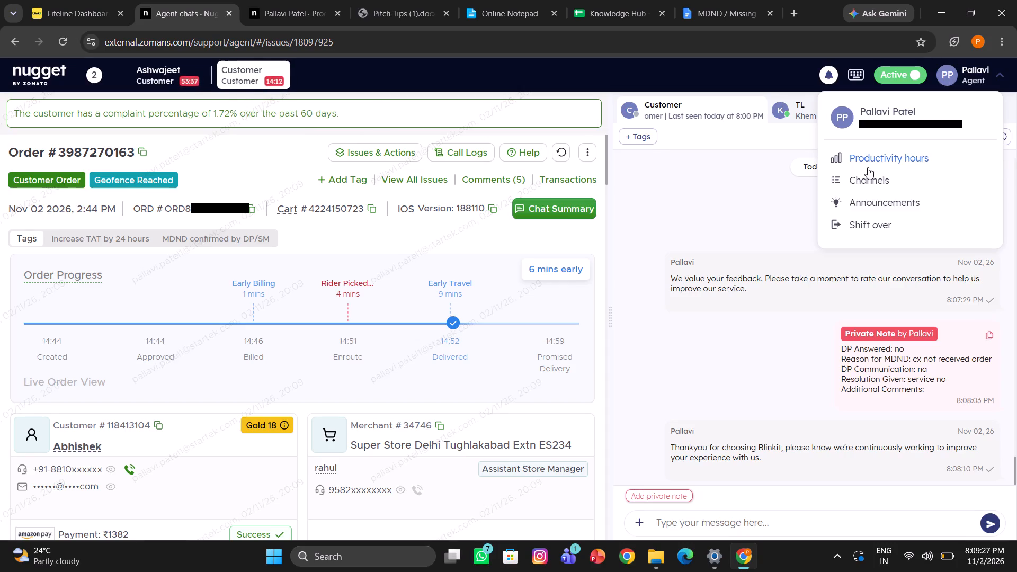
pyautogui.click(868, 167)
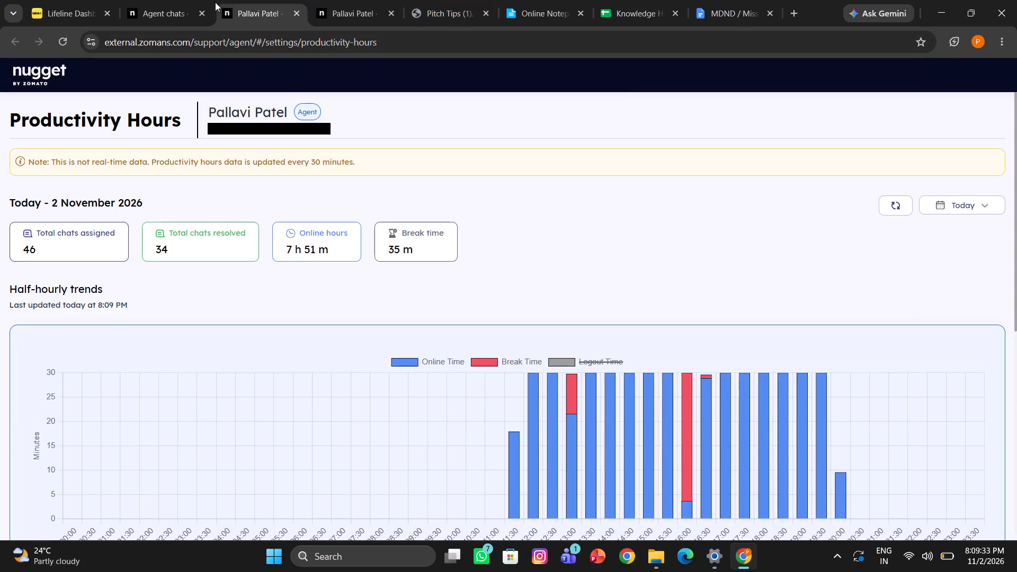
pyautogui.click(173, 1)
pyautogui.scroll(-1, 961, 350)
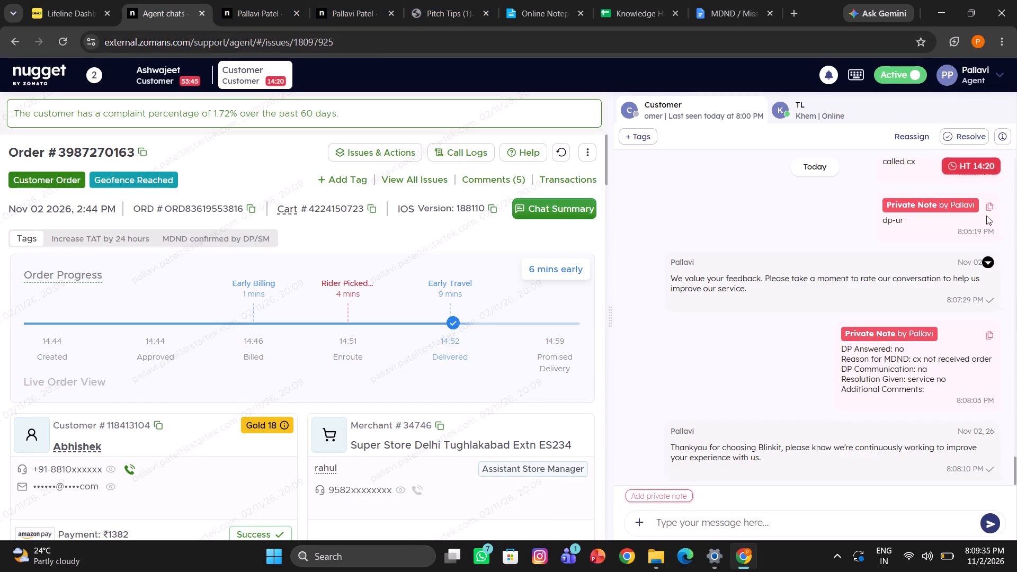
# Mark the agent status as inactive with "Meal break" as the reason and acknowledge the active-chats notice.
pyautogui.click(943, 76)
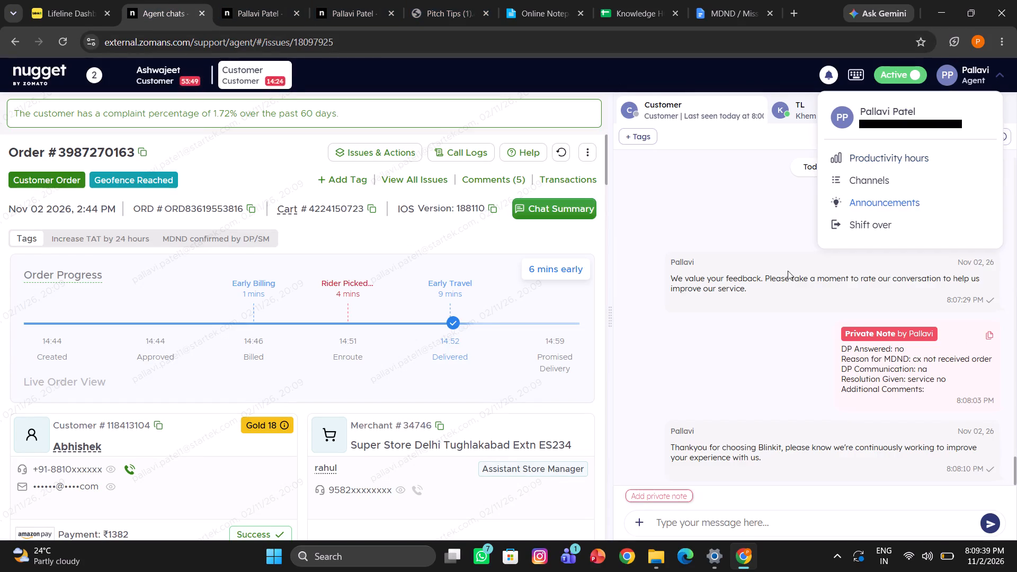
pyautogui.click(782, 190)
pyautogui.click(885, 81)
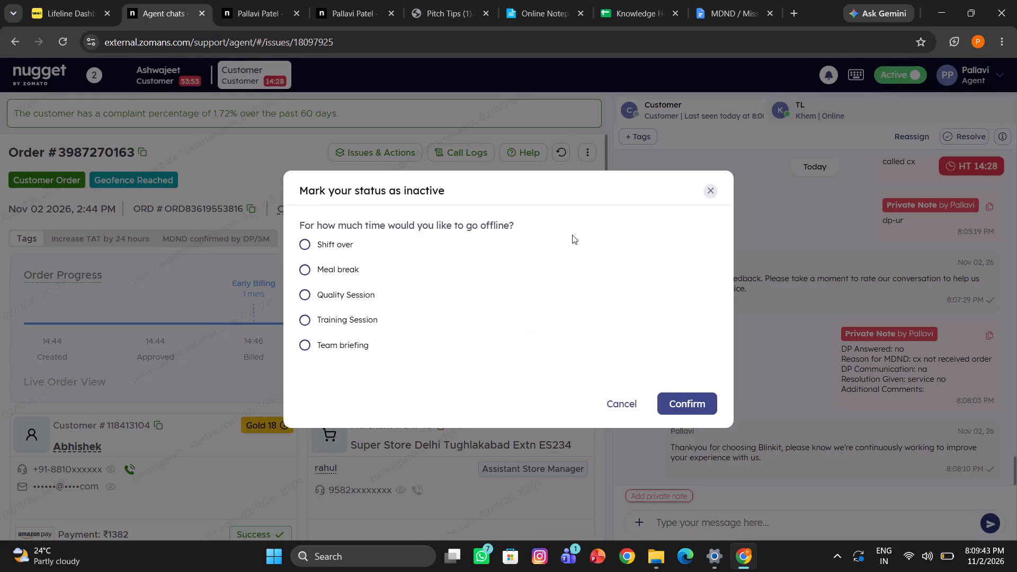
pyautogui.click(320, 270)
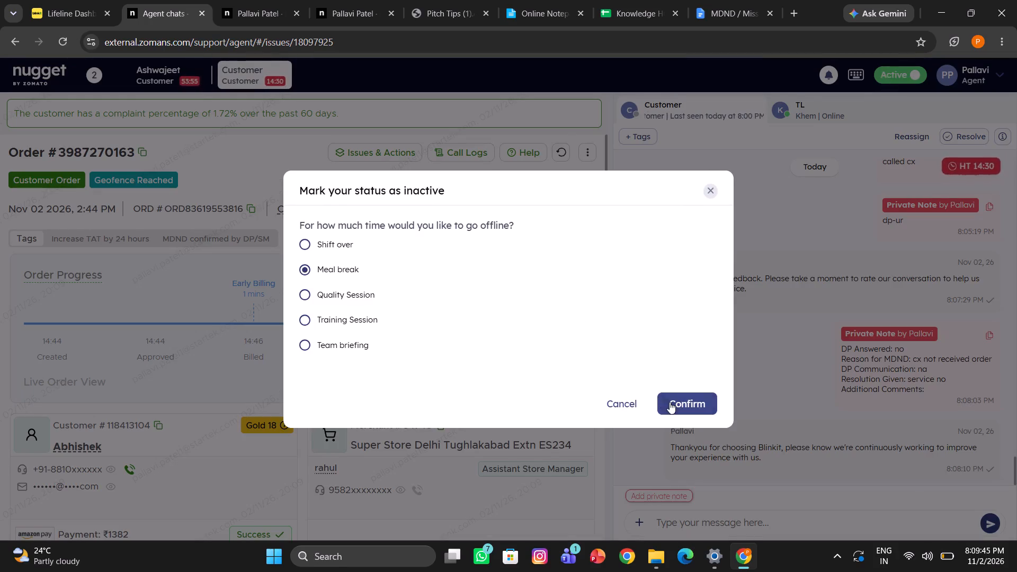
pyautogui.click(670, 402)
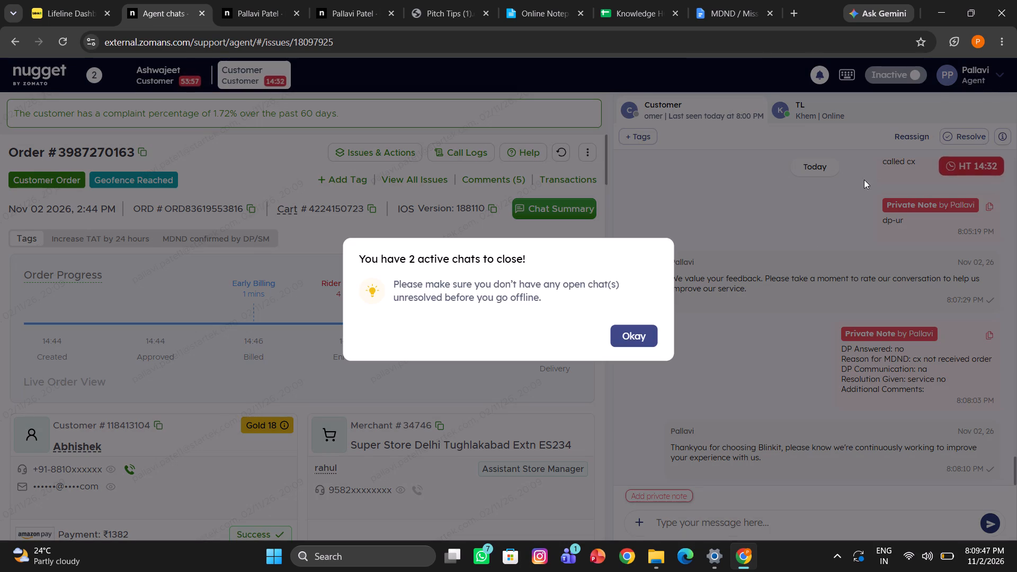
pyautogui.click(630, 335)
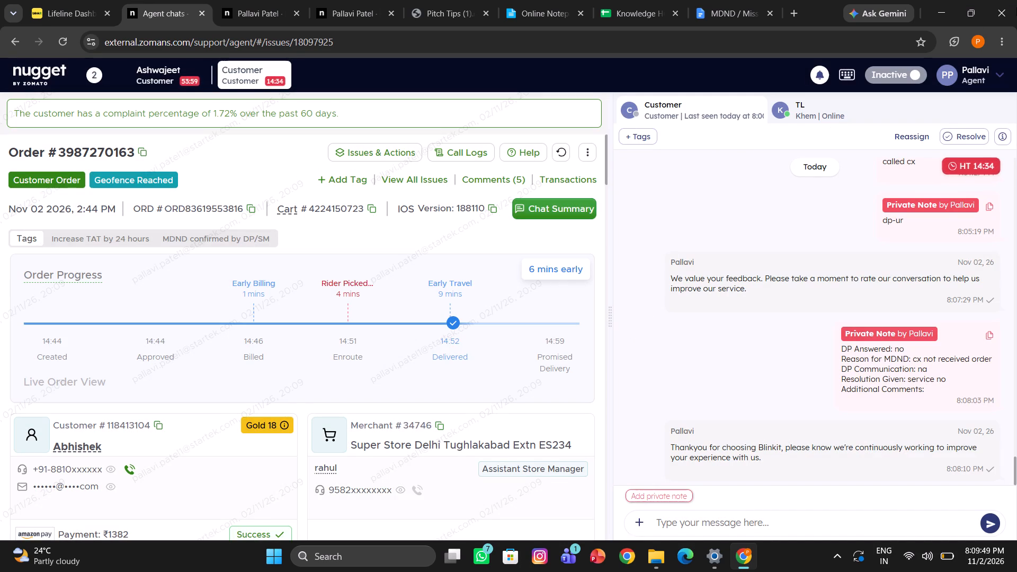
pyautogui.click(957, 133)
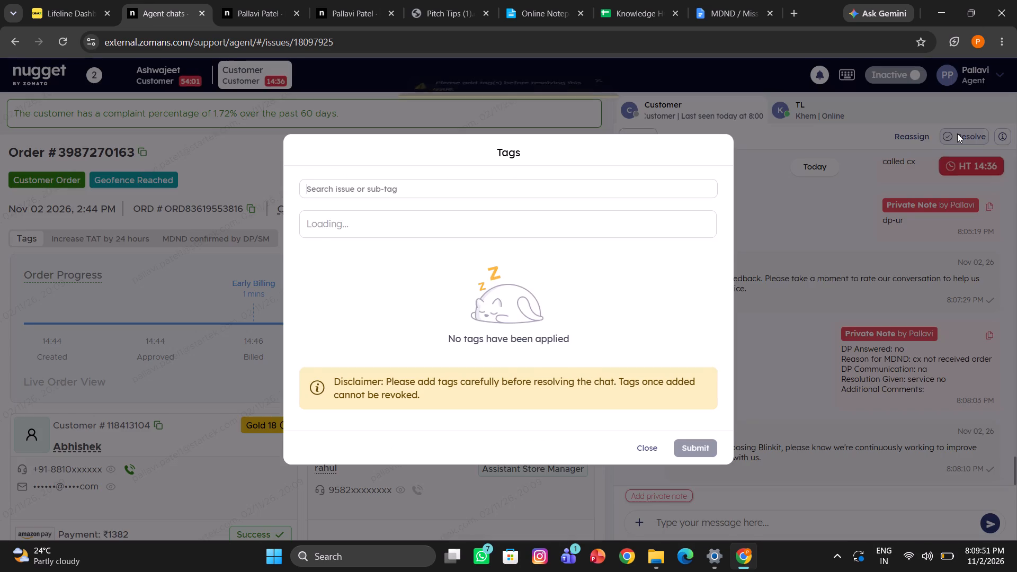
pyautogui.write('mdns')
pyautogui.press('BackSpace')
pyautogui.press('d')
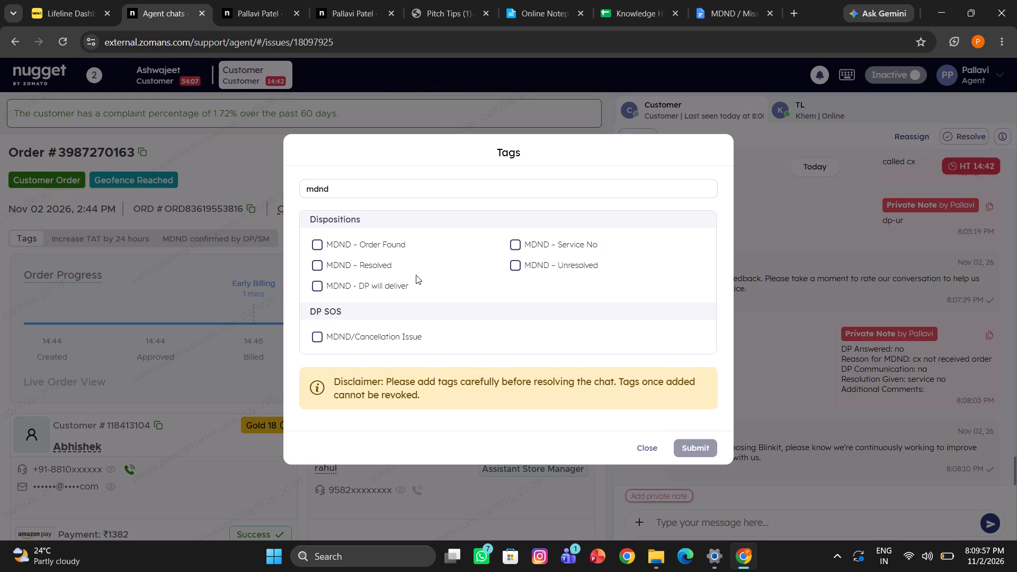
pyautogui.click(553, 240)
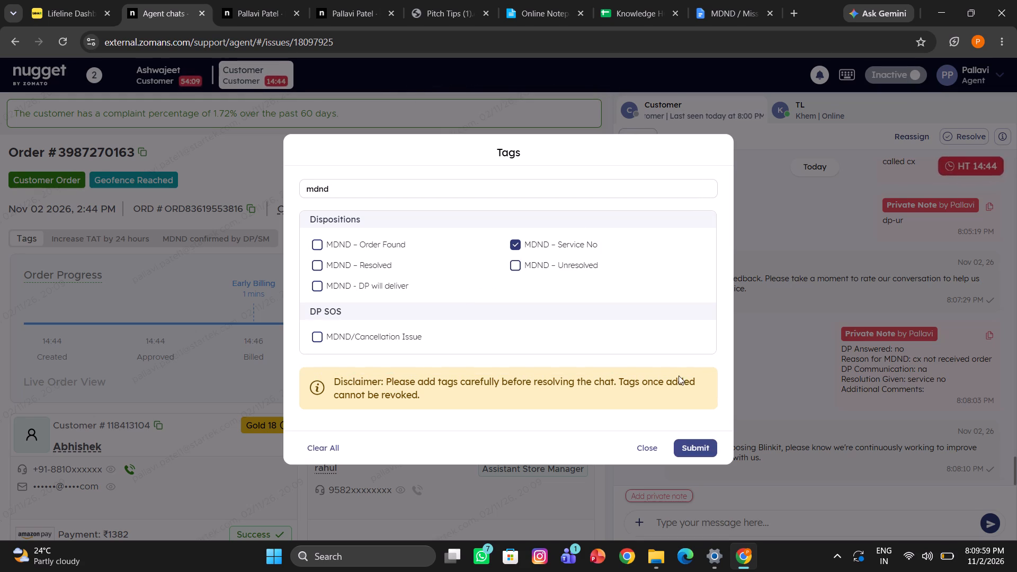
pyautogui.click(693, 440)
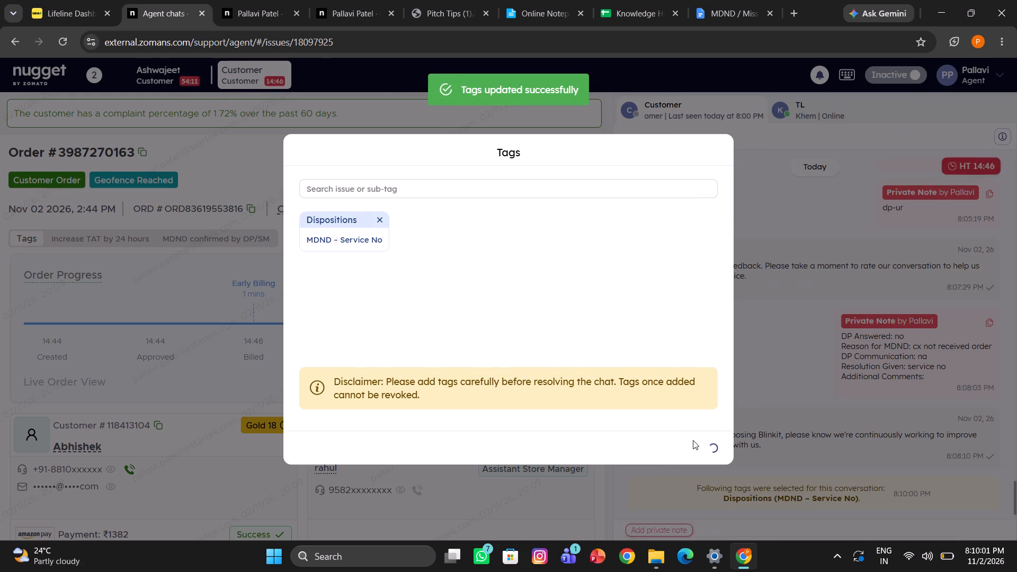
pyautogui.scroll(-2, 693, 440)
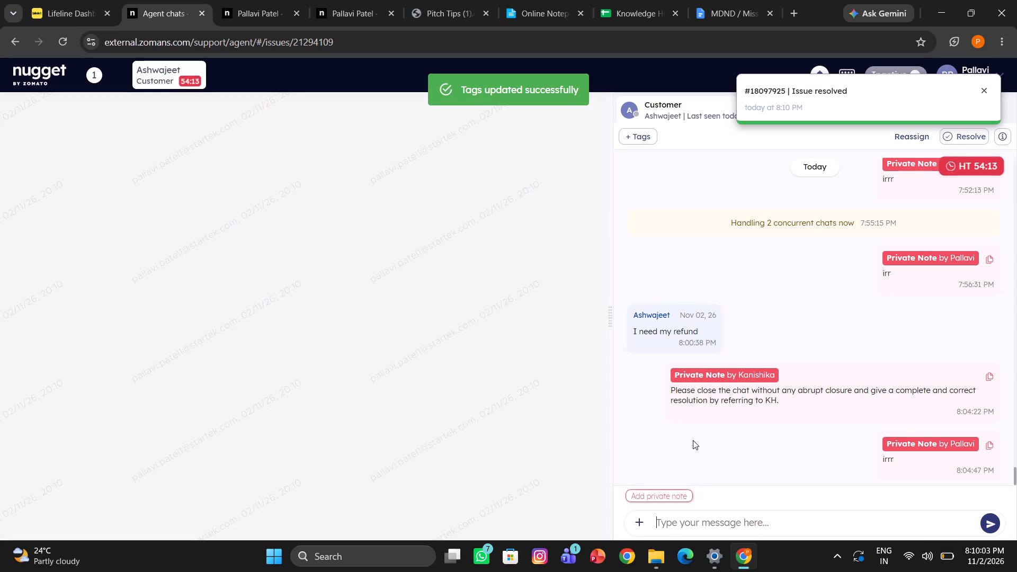
pyautogui.scroll(-1, 693, 440)
pyautogui.scroll(-2, 685, 341)
pyautogui.scroll(-3, 706, 471)
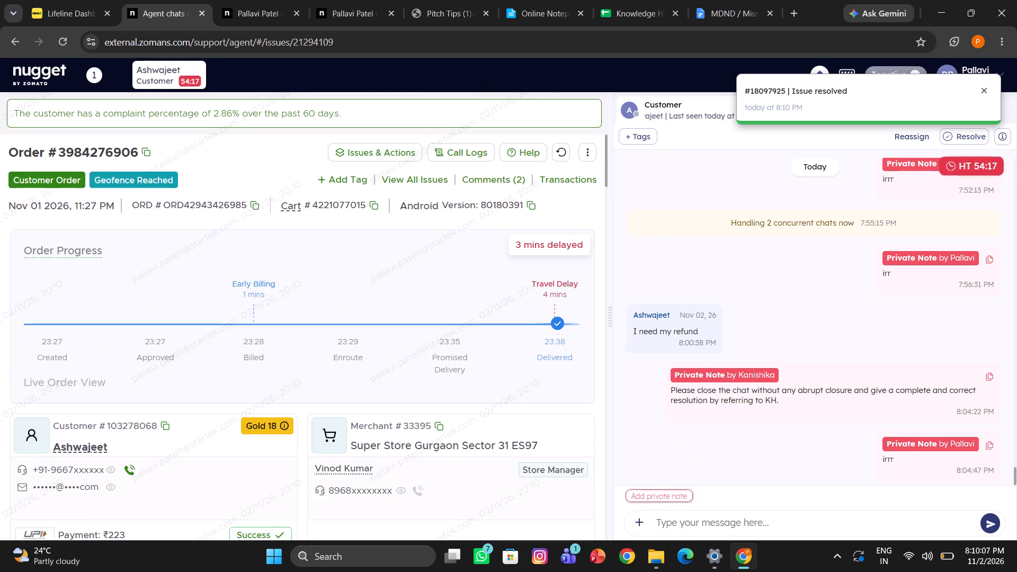
pyautogui.press('/')
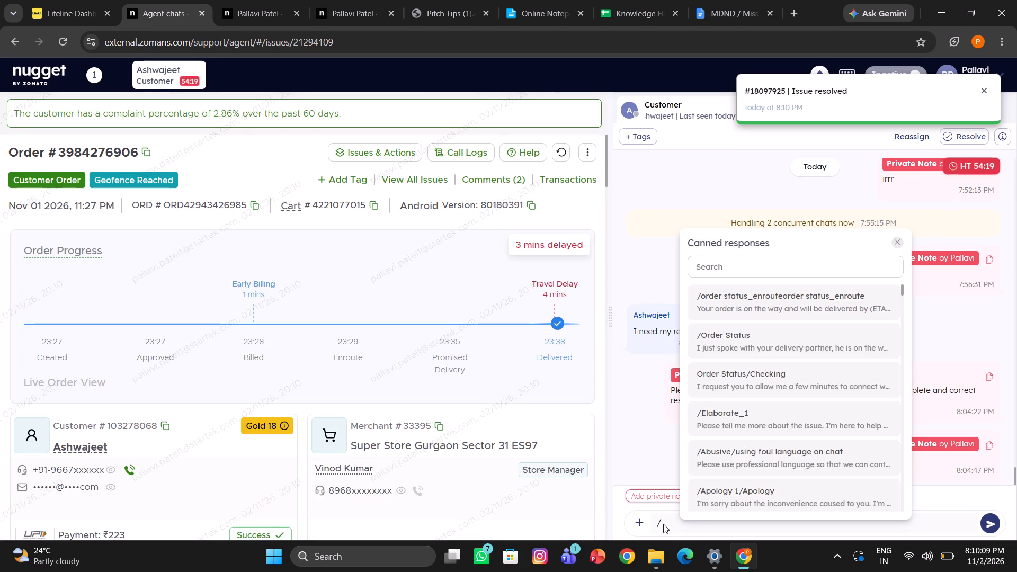
pyautogui.write('fur')
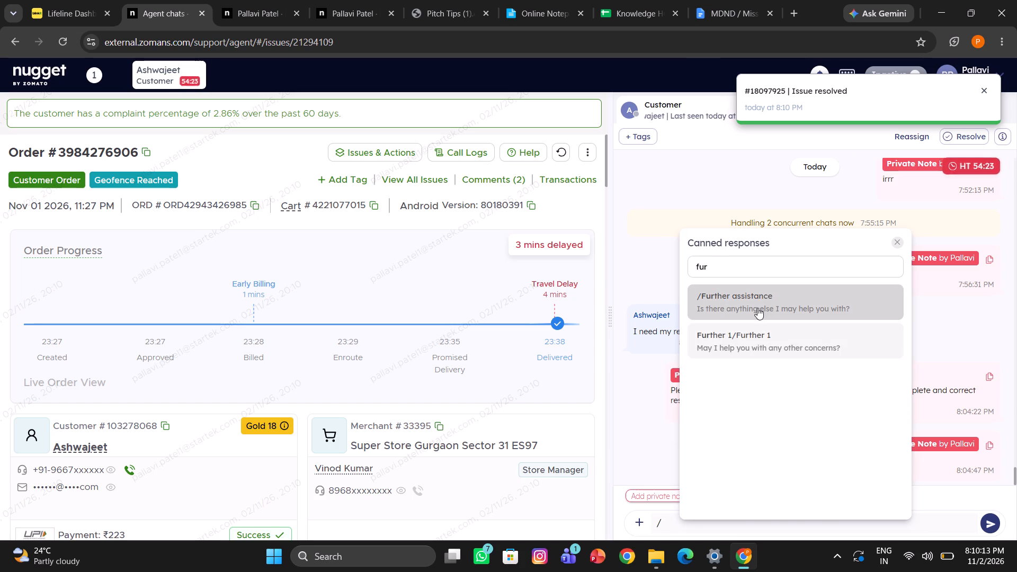
pyautogui.click(757, 308)
pyautogui.press('Return')
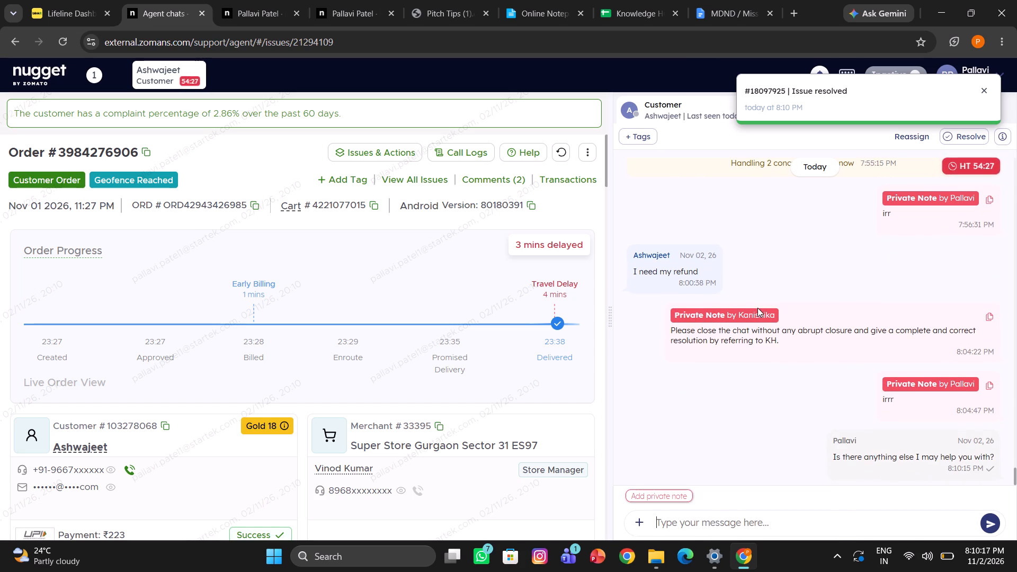
pyautogui.scroll(4, 757, 308)
pyautogui.scroll(-5, 757, 308)
pyautogui.scroll(1, 757, 308)
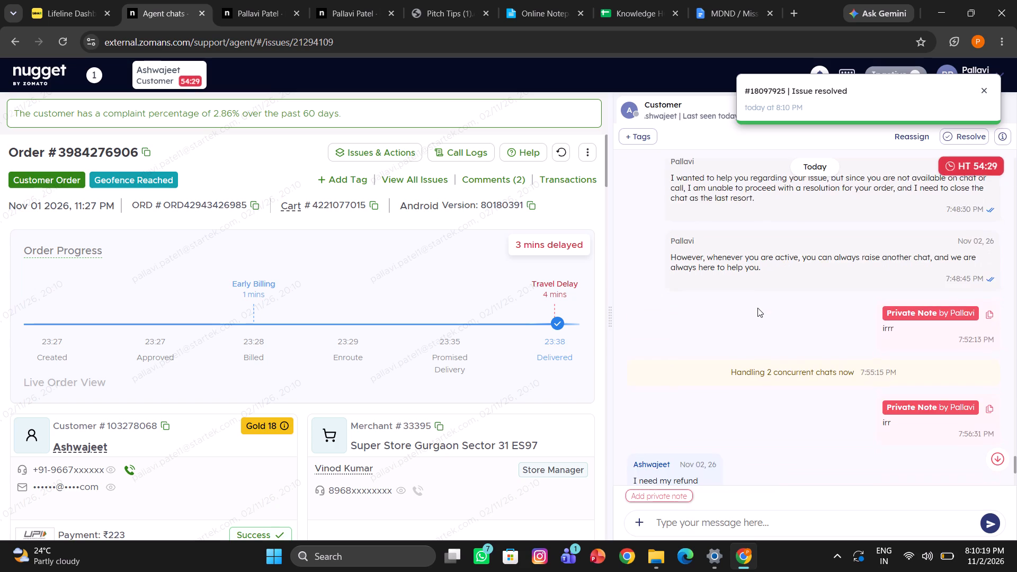
pyautogui.scroll(3, 757, 308)
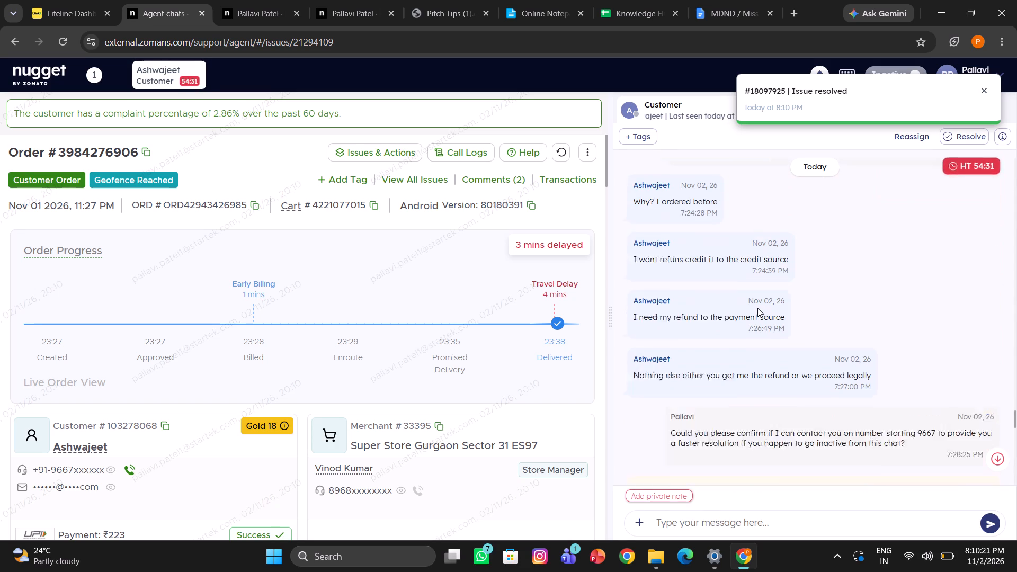
pyautogui.scroll(1, 757, 308)
pyautogui.scroll(-2, 757, 308)
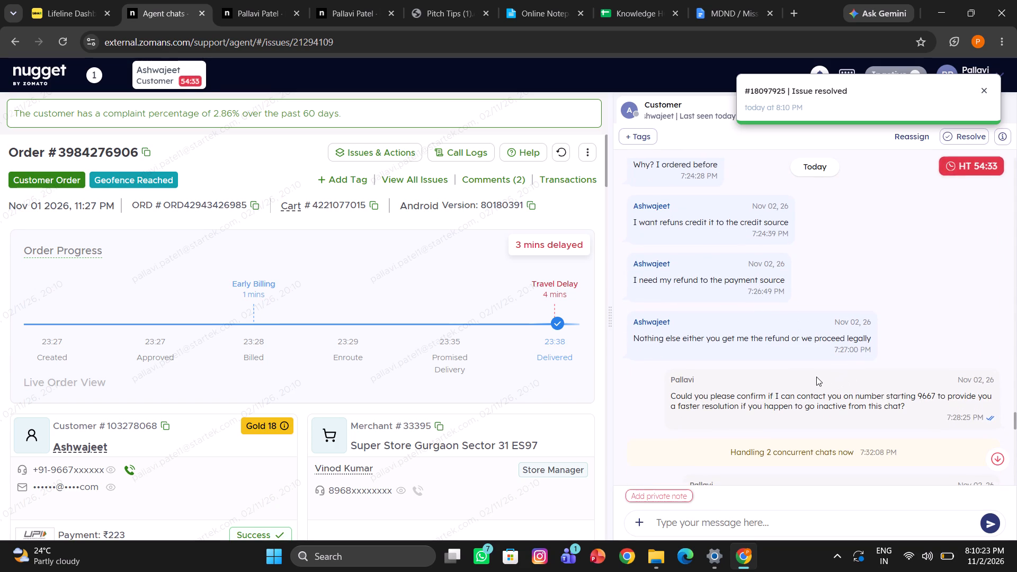
pyautogui.scroll(-10, 816, 378)
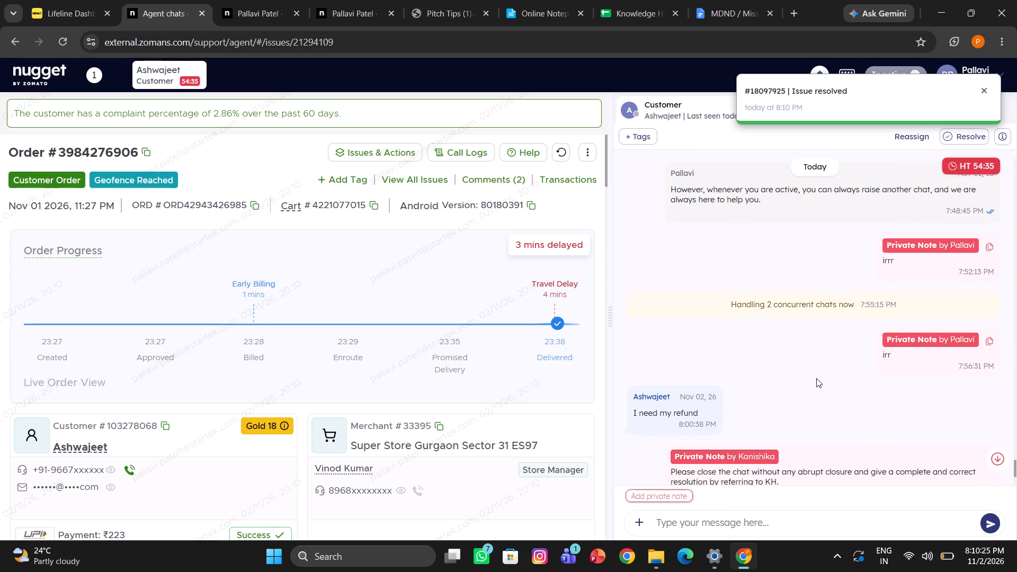
pyautogui.scroll(-8, 816, 378)
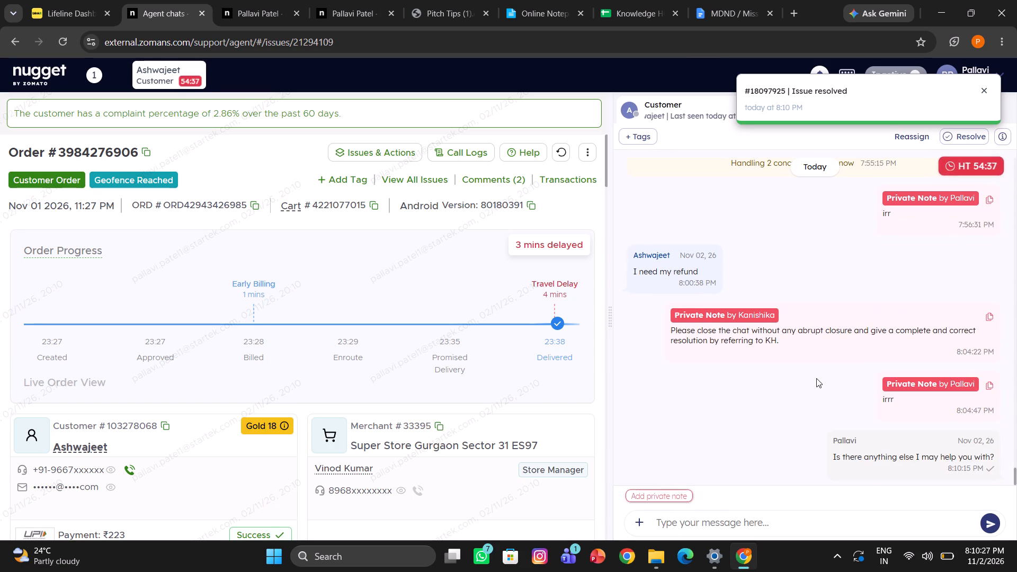
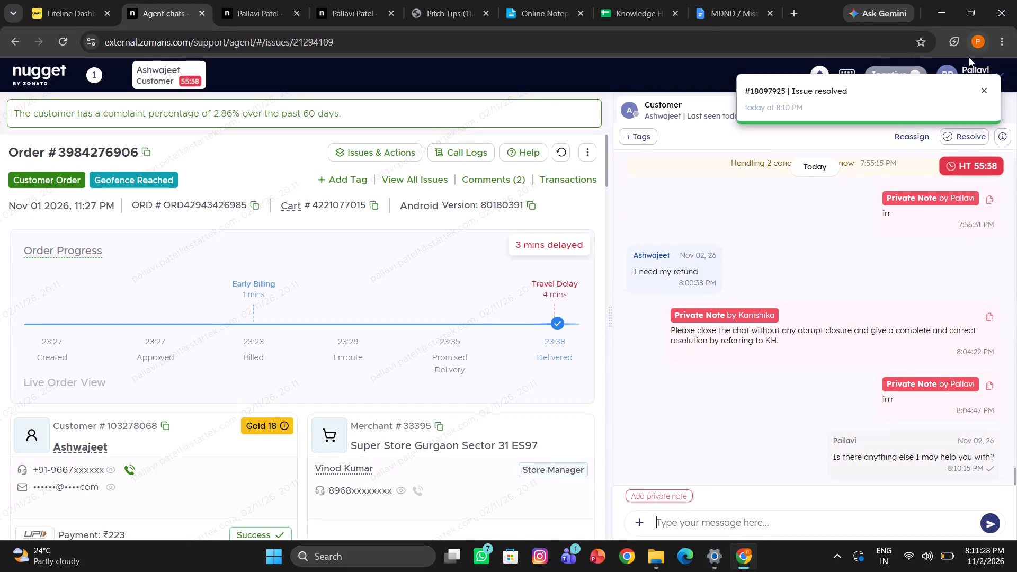
pyautogui.click(983, 93)
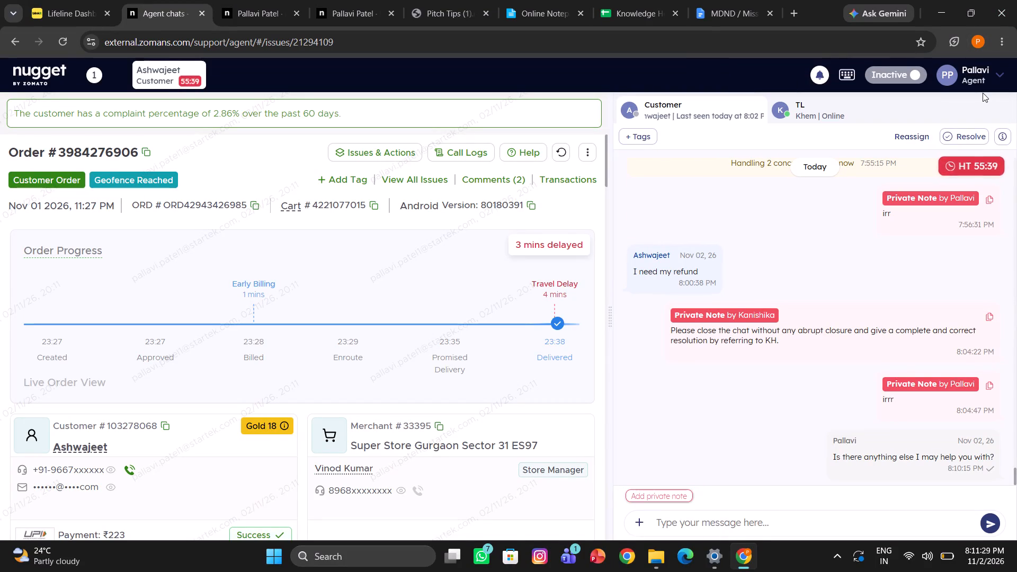
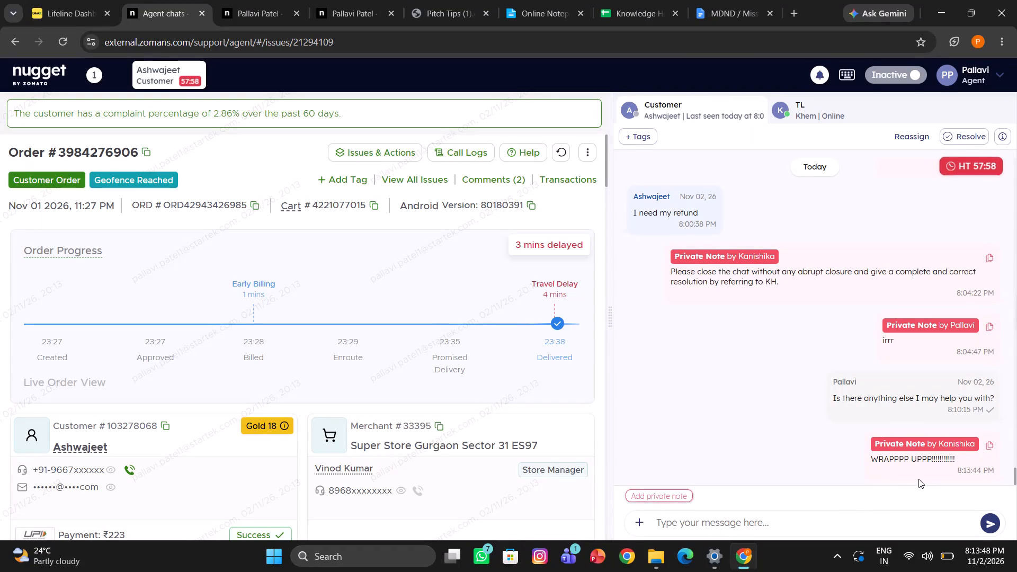
# Send the customer the "Rate us/Service no" canned response.
pyautogui.click(703, 522)
pyautogui.write('/ra')
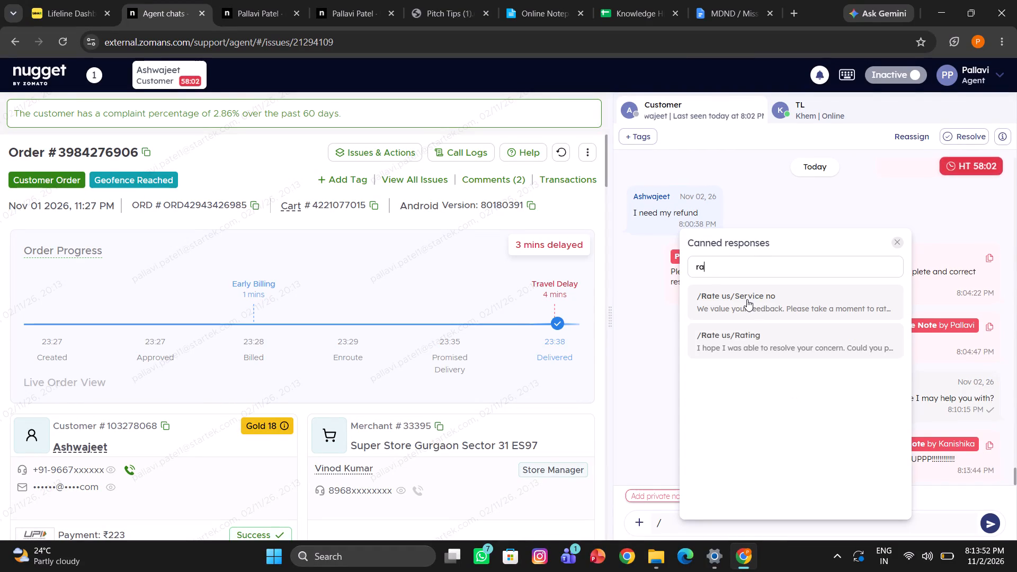
pyautogui.click(747, 299)
pyautogui.press('Return')
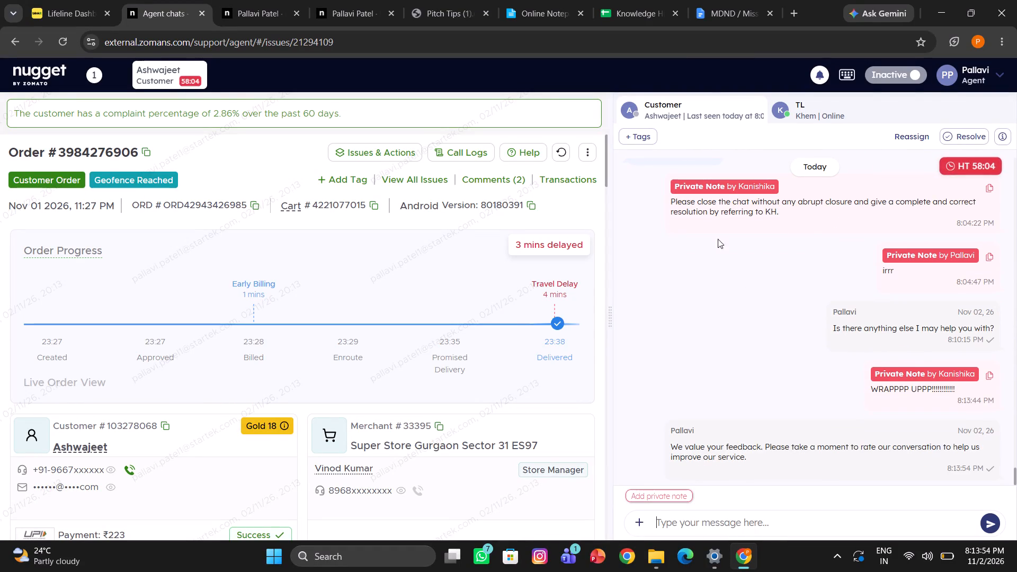
pyautogui.click(540, 6)
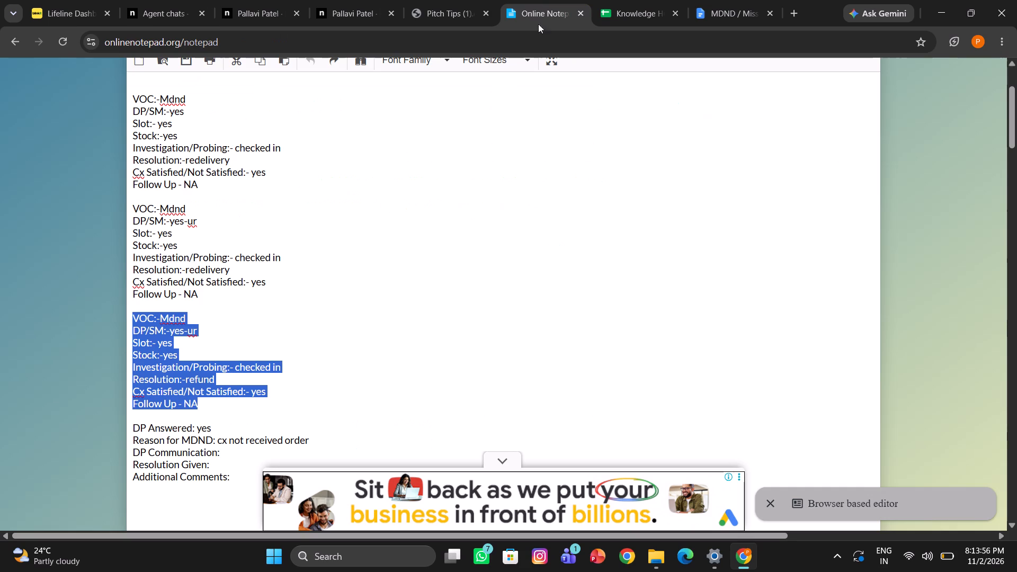
pyautogui.hotkey('ctrl', 'c')
pyautogui.click(193, 0)
pyautogui.scroll(-1, 395, 353)
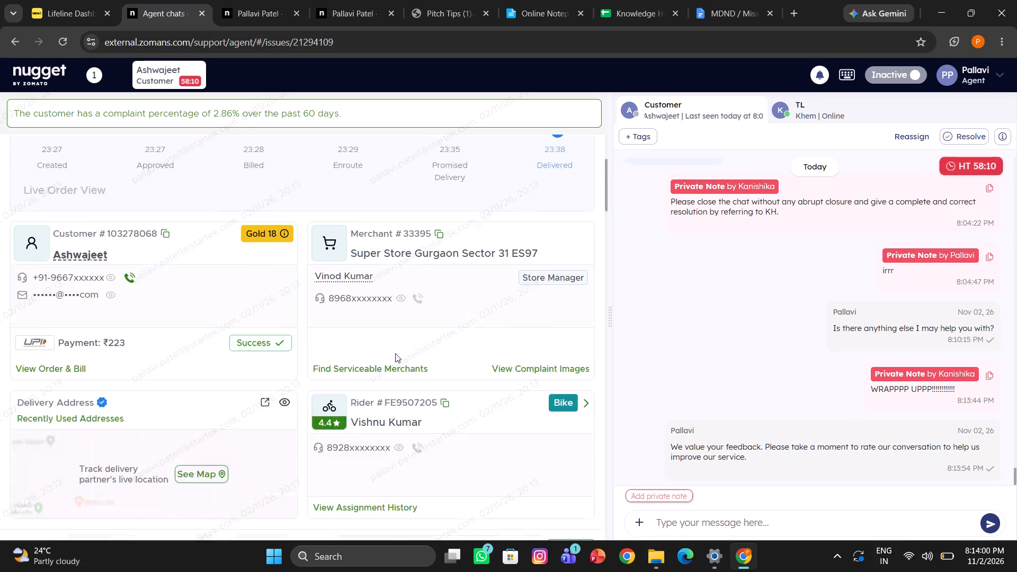
pyautogui.scroll(-3, 395, 353)
pyautogui.click(185, 448)
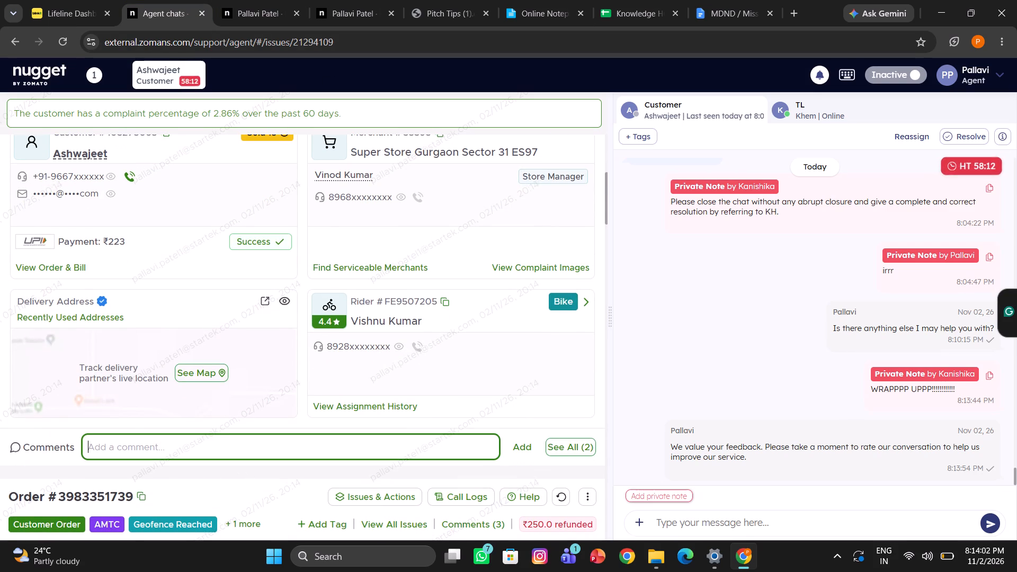
pyautogui.hotkey('ctrl', 'v')
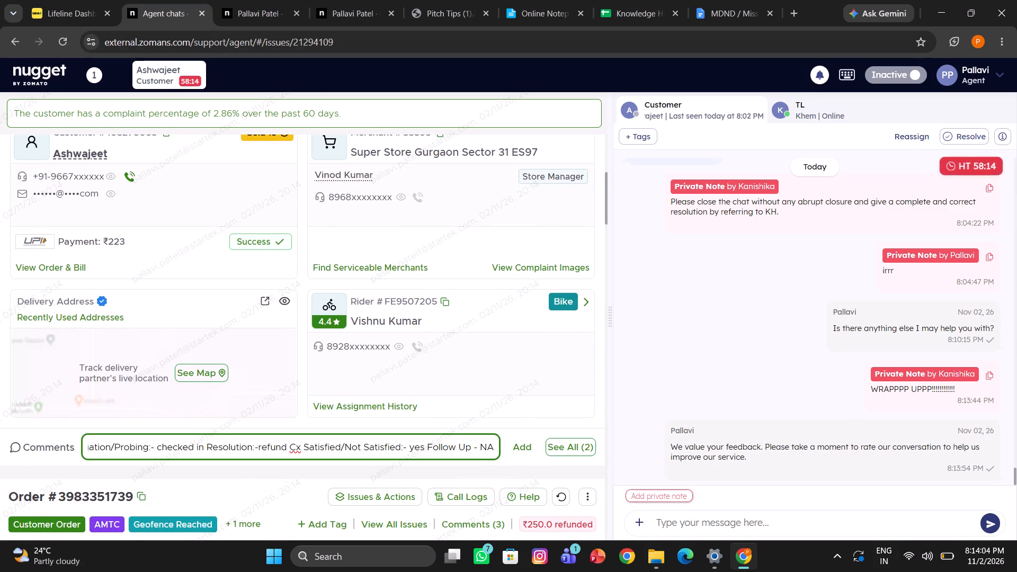
pyautogui.hscroll(5, 288, 449)
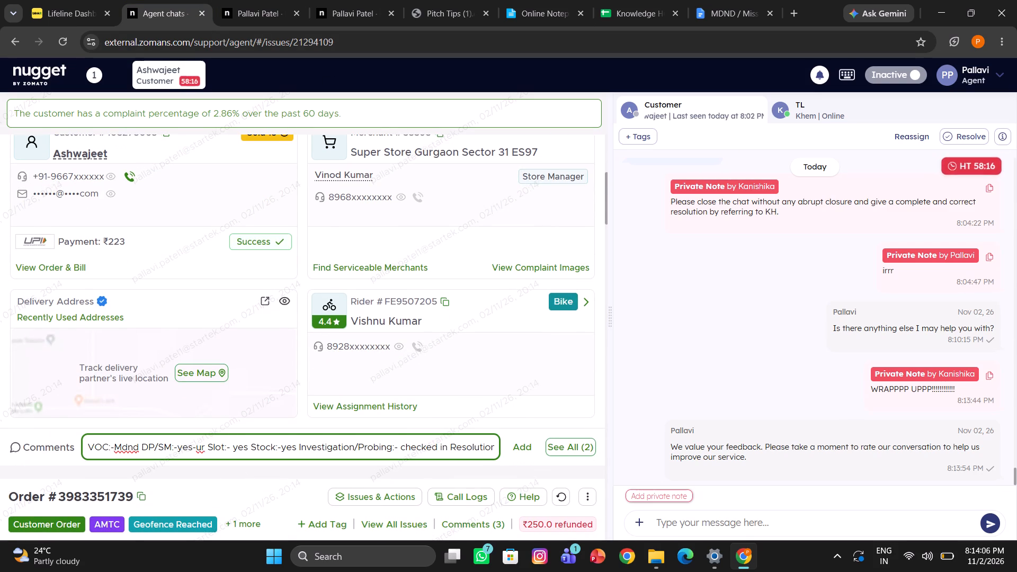
pyautogui.scroll(2, 334, 327)
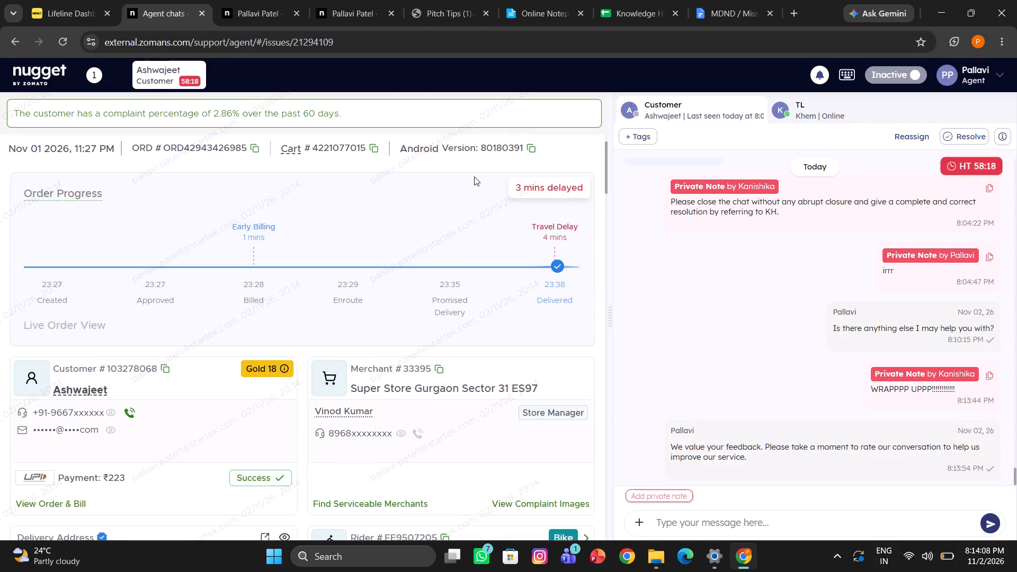
pyautogui.scroll(4, 474, 176)
pyautogui.click(456, 152)
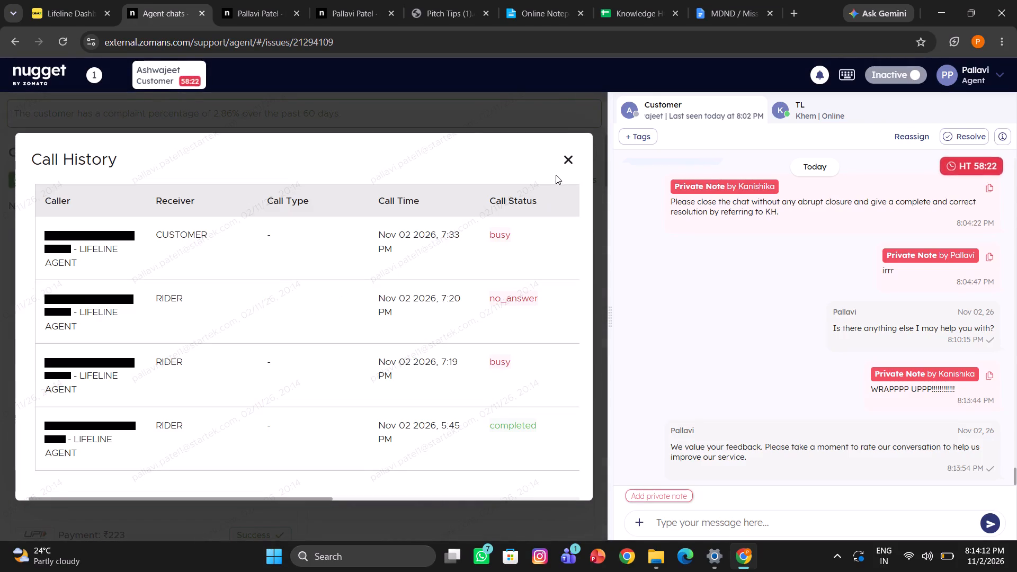
pyautogui.click(567, 158)
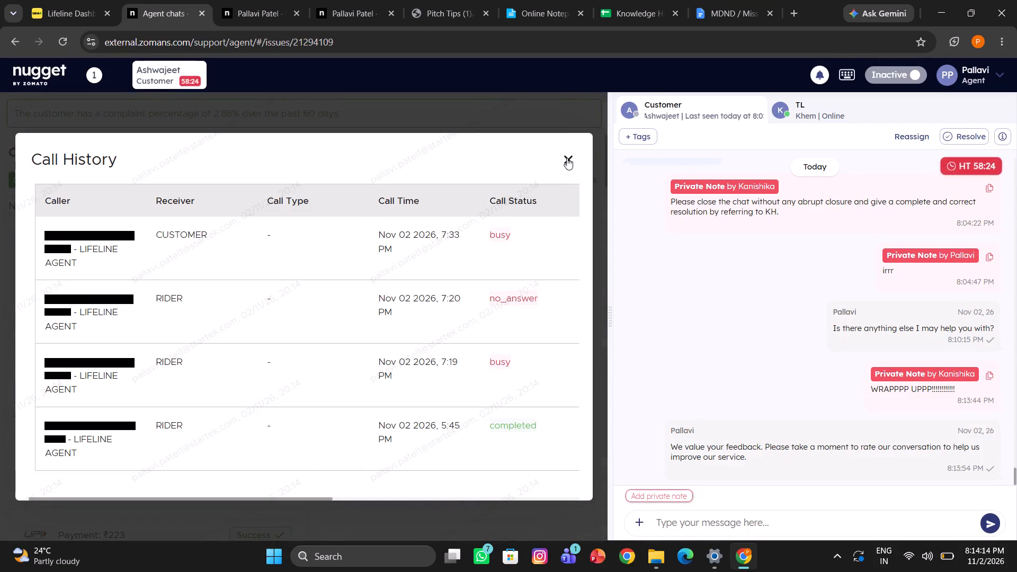
# Set the Resolution in the drafted order comment to "service no" and add the comment.
pyautogui.scroll(-8, 404, 365)
pyautogui.scroll(1, 404, 365)
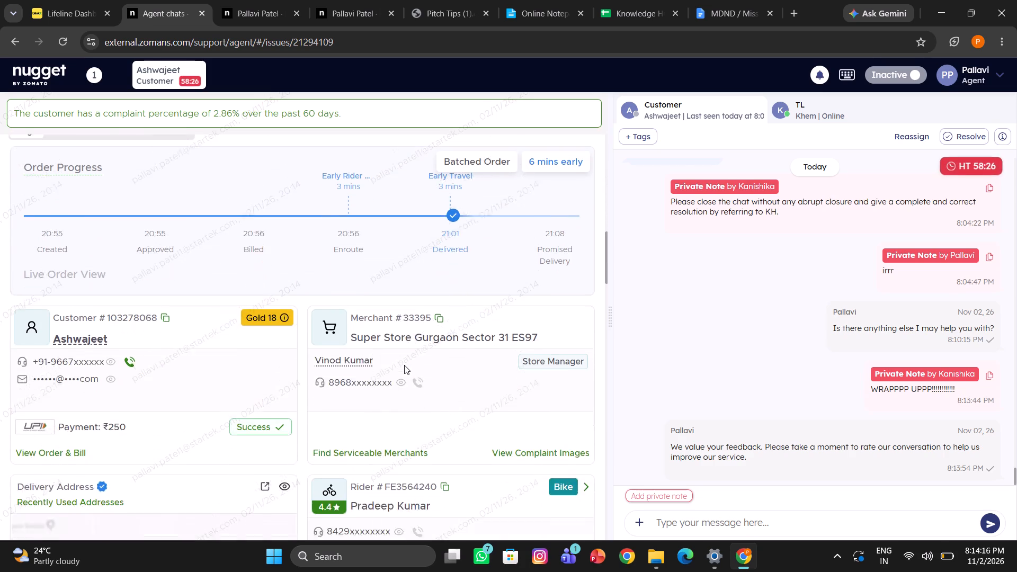
pyautogui.scroll(3, 404, 365)
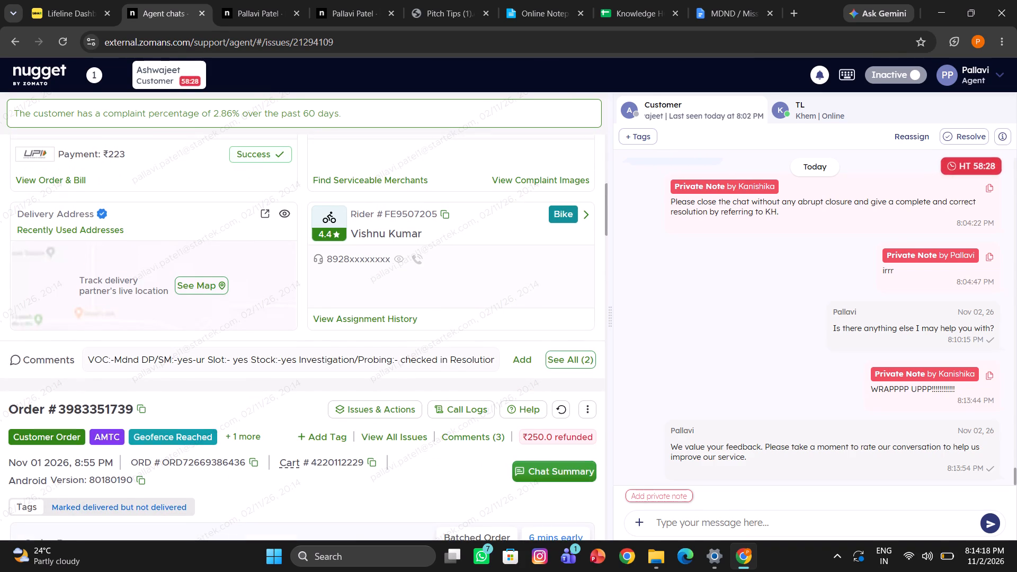
pyautogui.hscroll(1, 231, 360)
pyautogui.hscroll(-4, 231, 360)
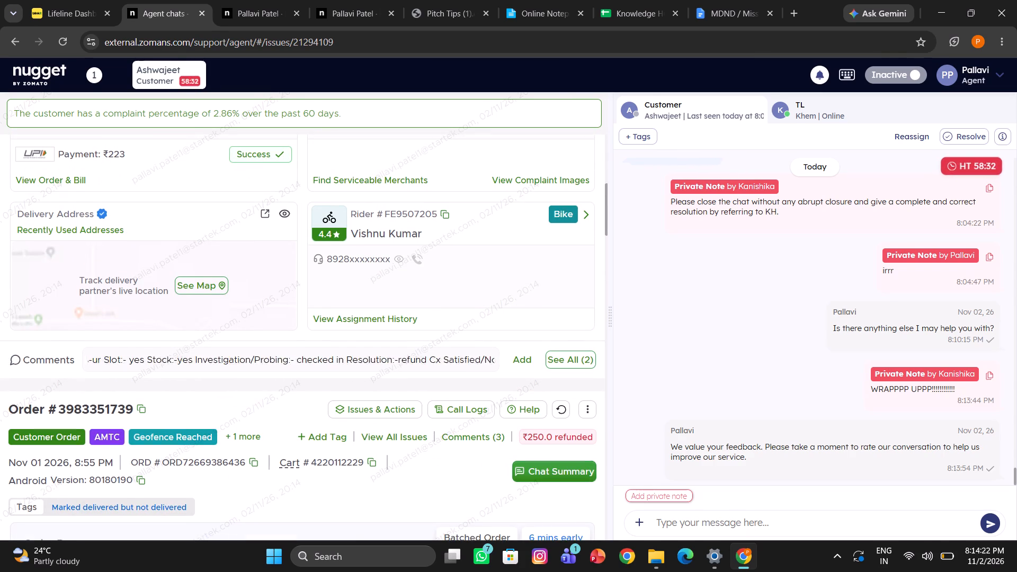
pyautogui.hscroll(-1, 231, 360)
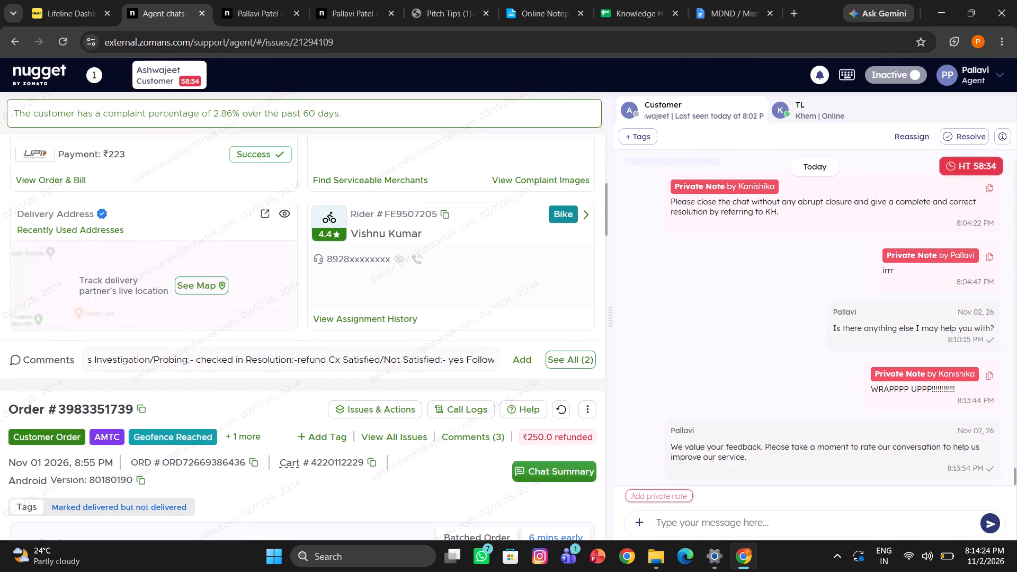
pyautogui.moveTo(326, 358); pyautogui.dragTo(313, 359)
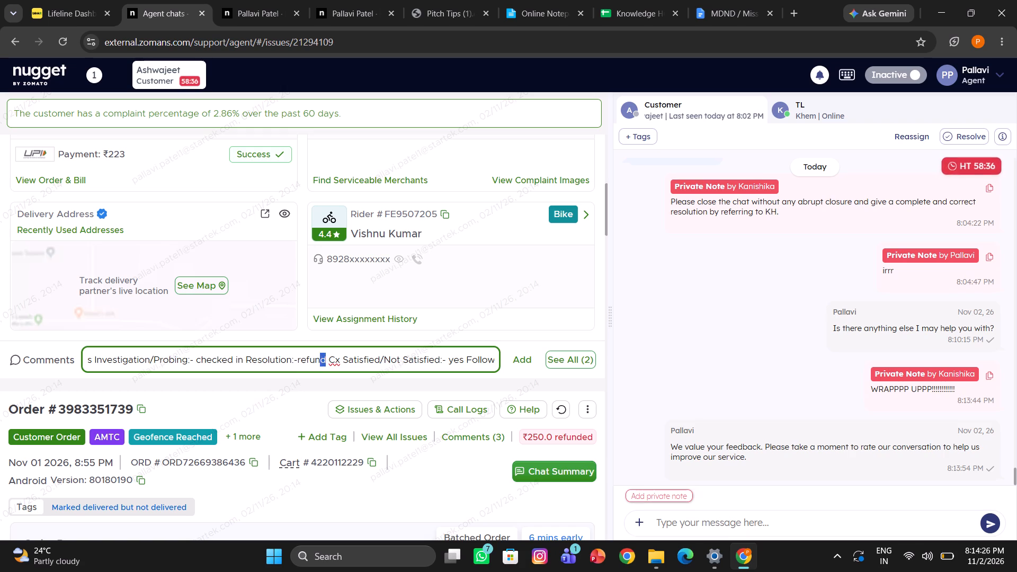
pyautogui.moveTo(313, 359); pyautogui.dragTo(297, 361)
pyautogui.press('BackSpace')
pyautogui.write('service no')
pyautogui.hscroll(-1, 297, 361)
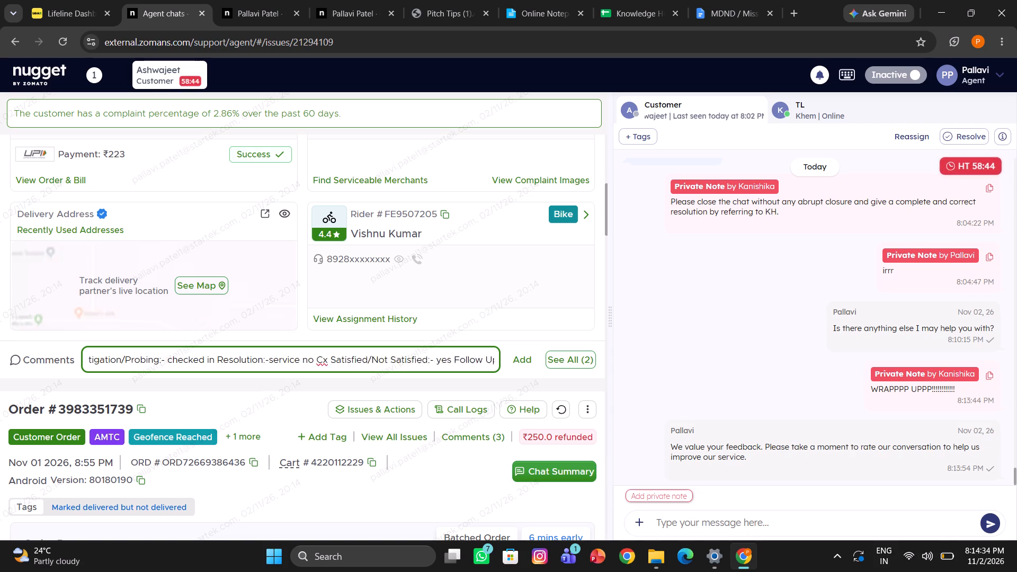
pyautogui.hscroll(-1, 297, 361)
pyautogui.press('Return')
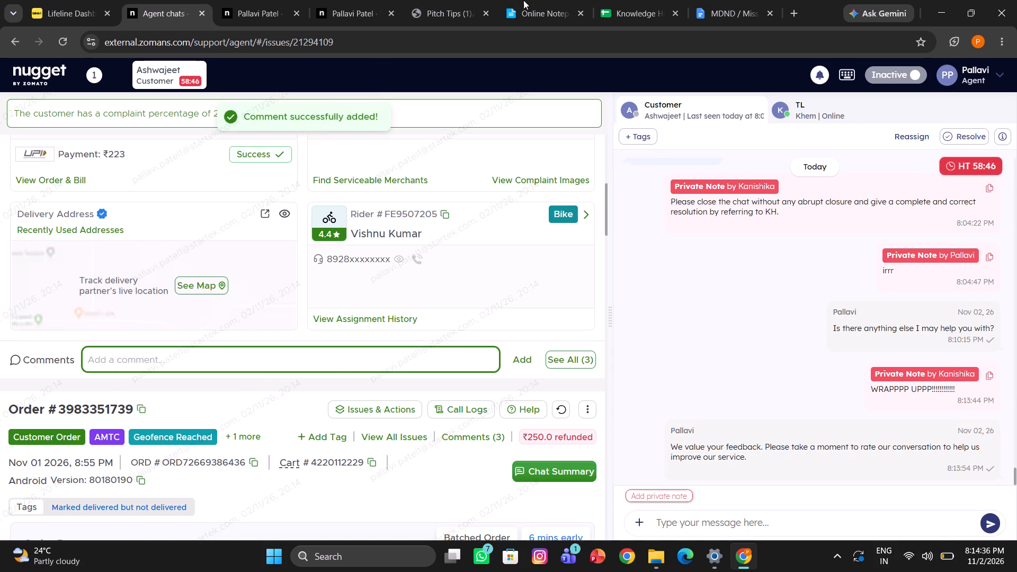
# Copy the notepad block from "DP Answered: yes" through "Additional Comments:" into a new private note on the chat.
pyautogui.click(534, 8)
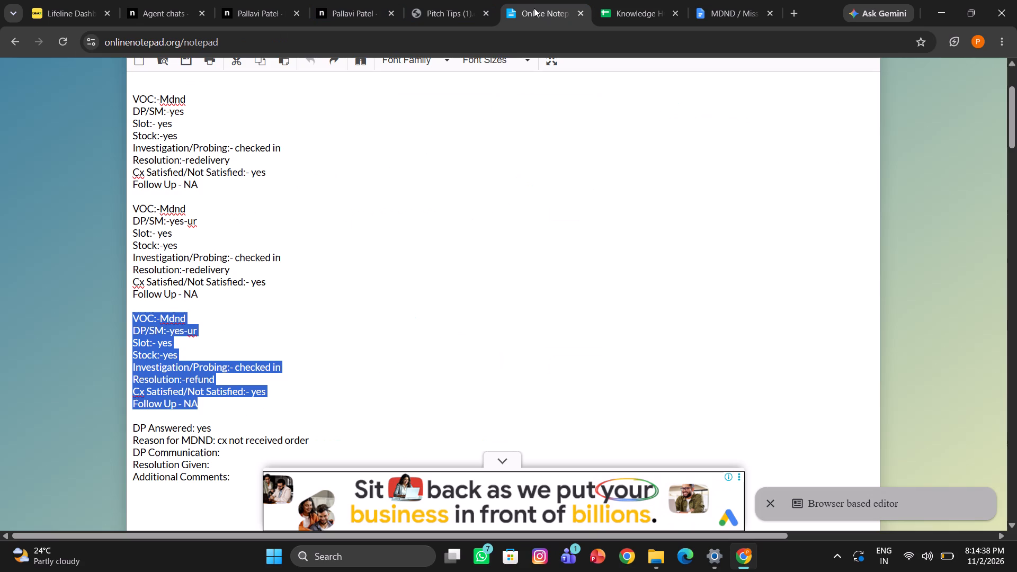
pyautogui.moveTo(239, 483); pyautogui.dragTo(217, 476)
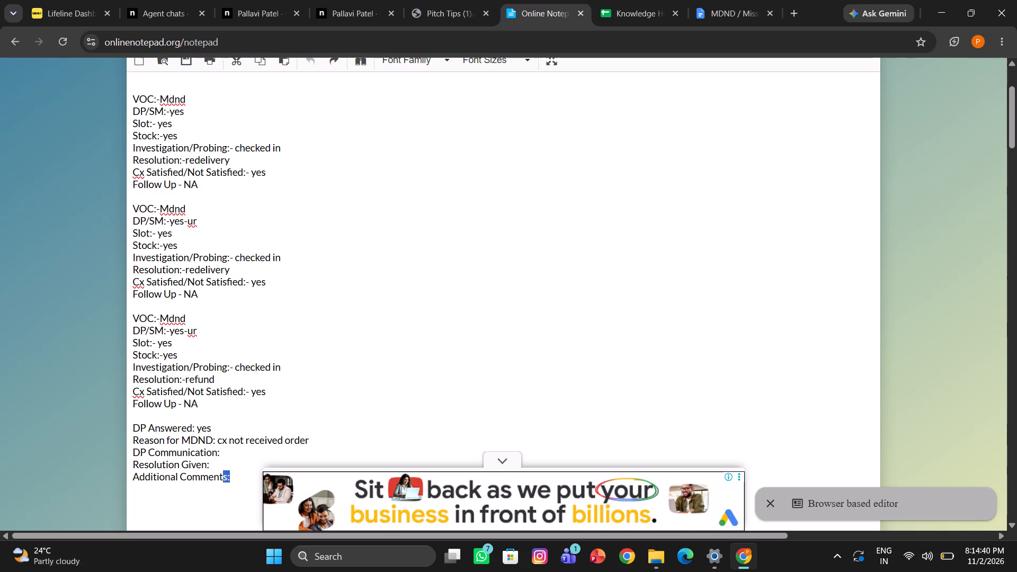
pyautogui.moveTo(217, 476); pyautogui.dragTo(125, 430)
pyautogui.hotkey('ctrl', 'c')
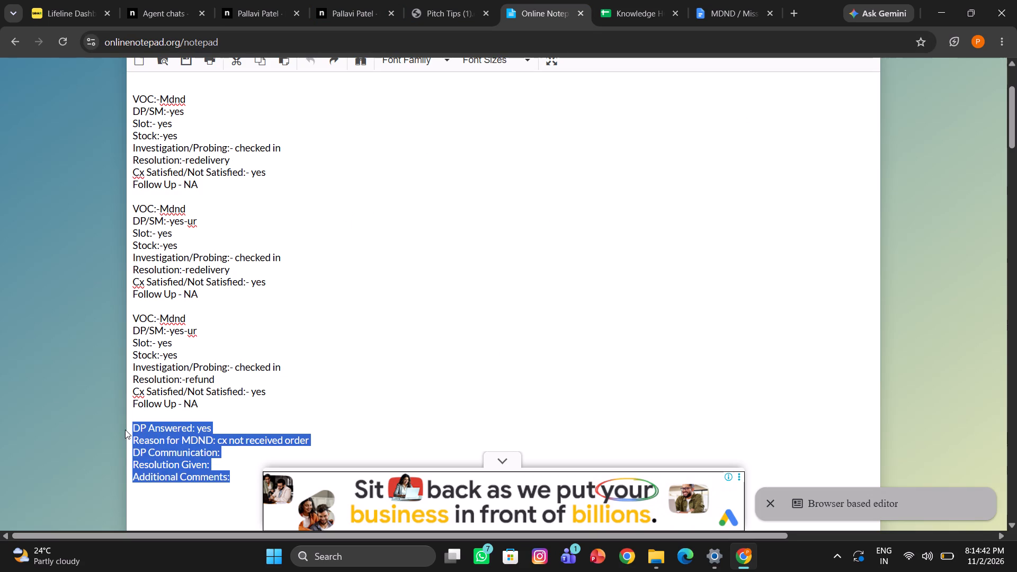
pyautogui.click(132, 19)
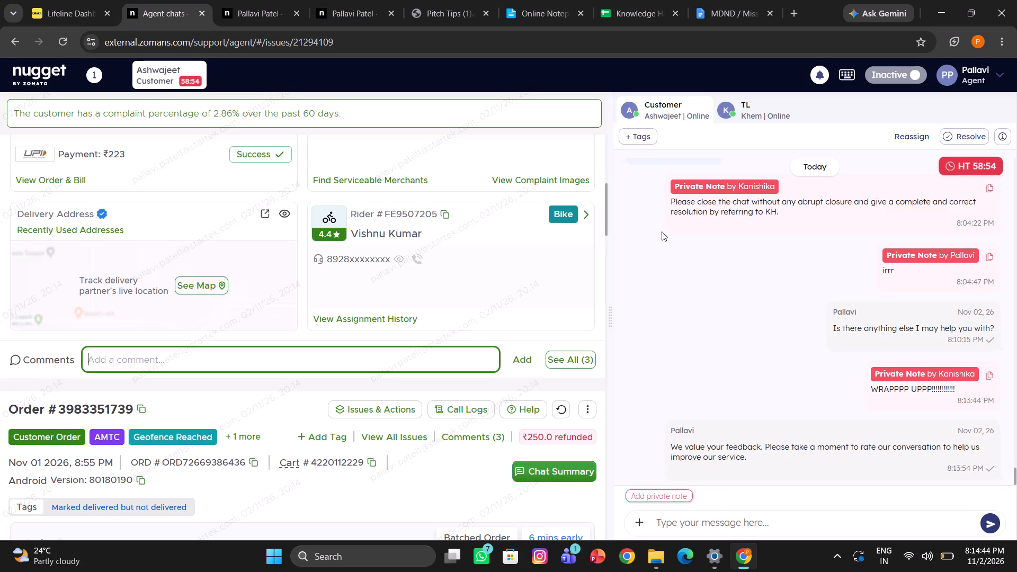
pyautogui.scroll(-3, 699, 428)
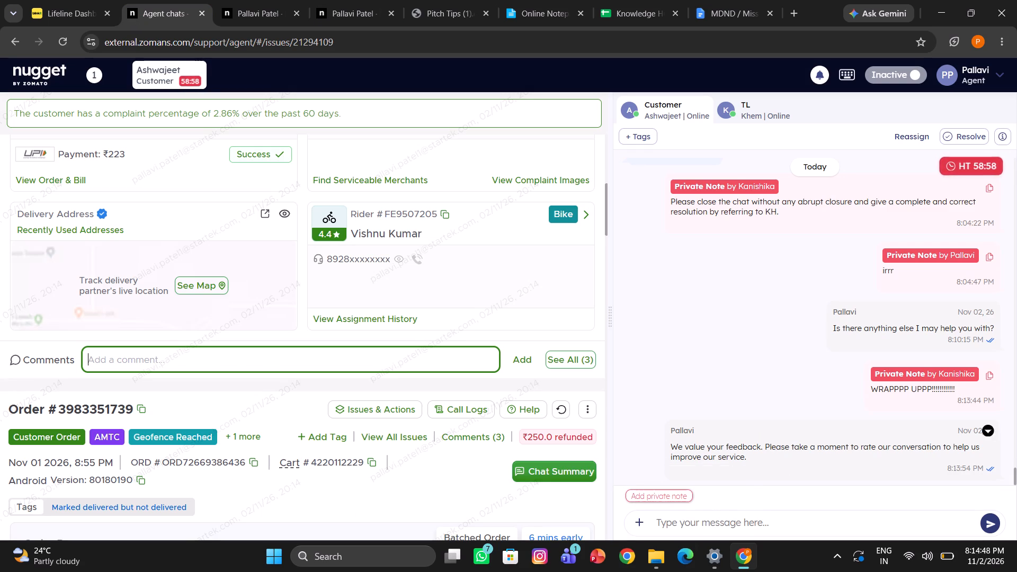
pyautogui.doubleClick(654, 497)
pyautogui.hotkey('ctrl', 'v')
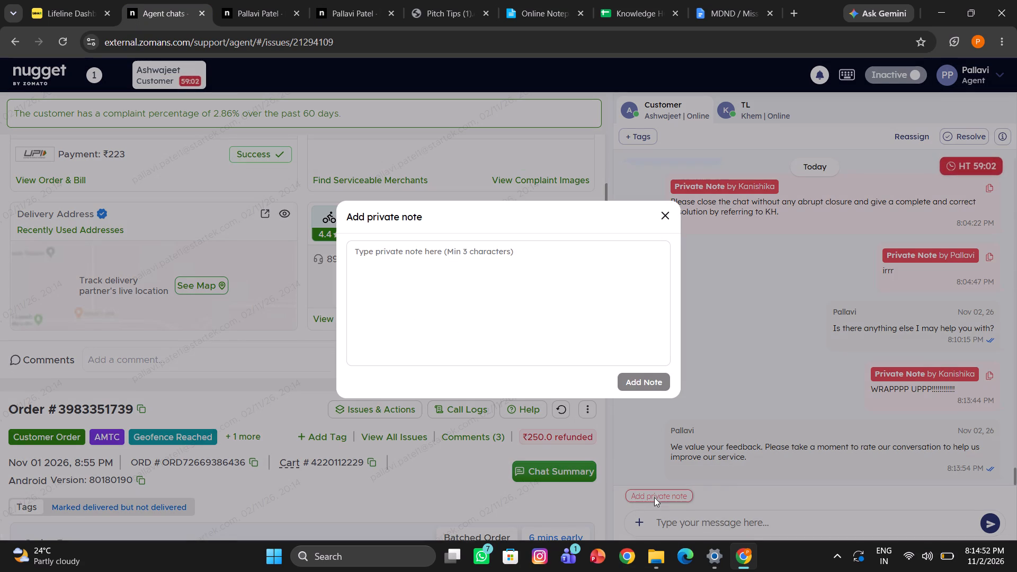
pyautogui.click(471, 325)
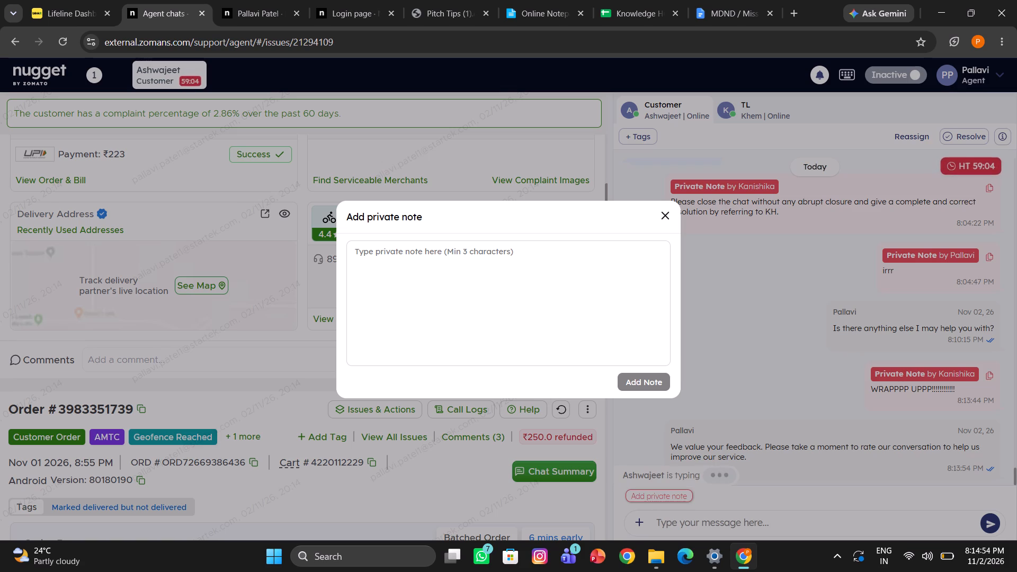
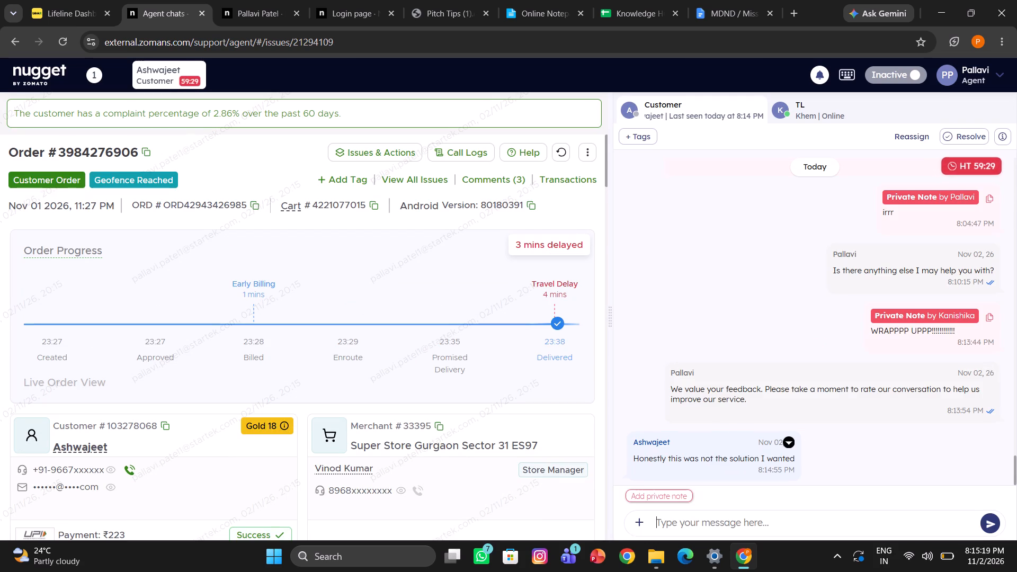
# Draft the chat reply "I am really honestly I don't have any resolution other then that." to the customer, correcting the spelling of "honestly".
pyautogui.click(661, 520)
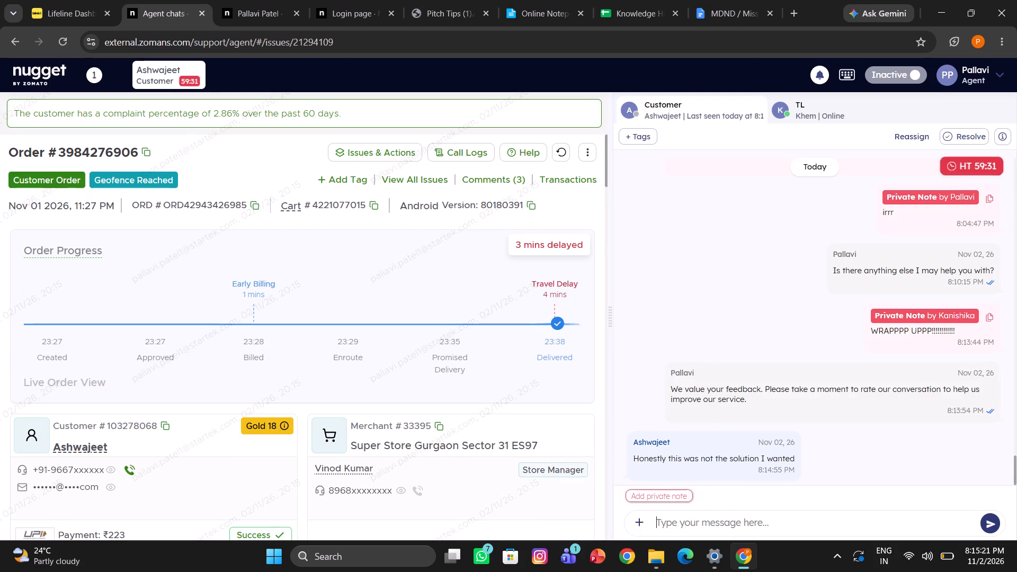
pyautogui.press('i')
pyautogui.press('space')
pyautogui.write('hh')
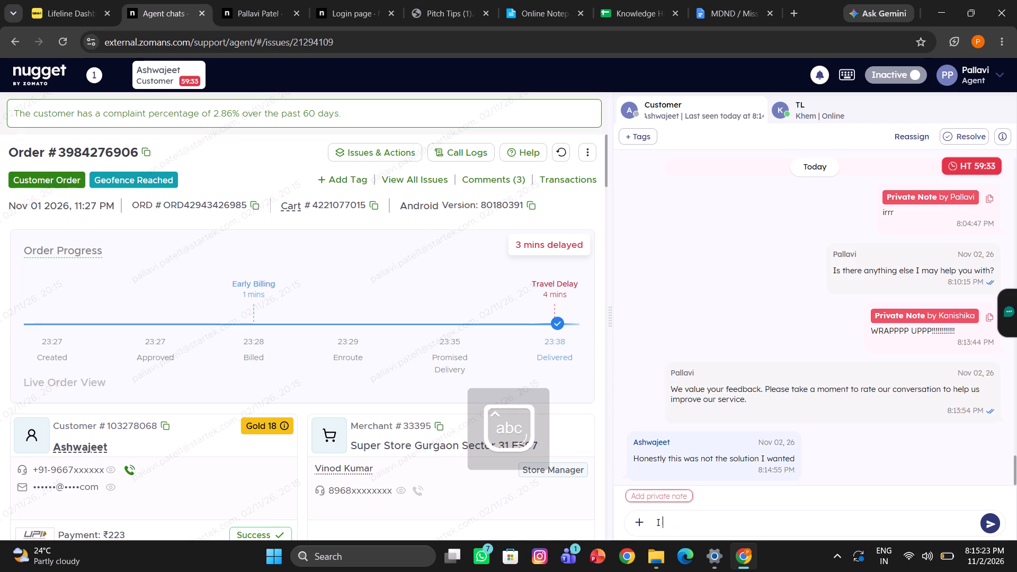
pyautogui.press('BackSpace')
pyautogui.press('BackSpace')
pyautogui.write('am really')
pyautogui.press('space')
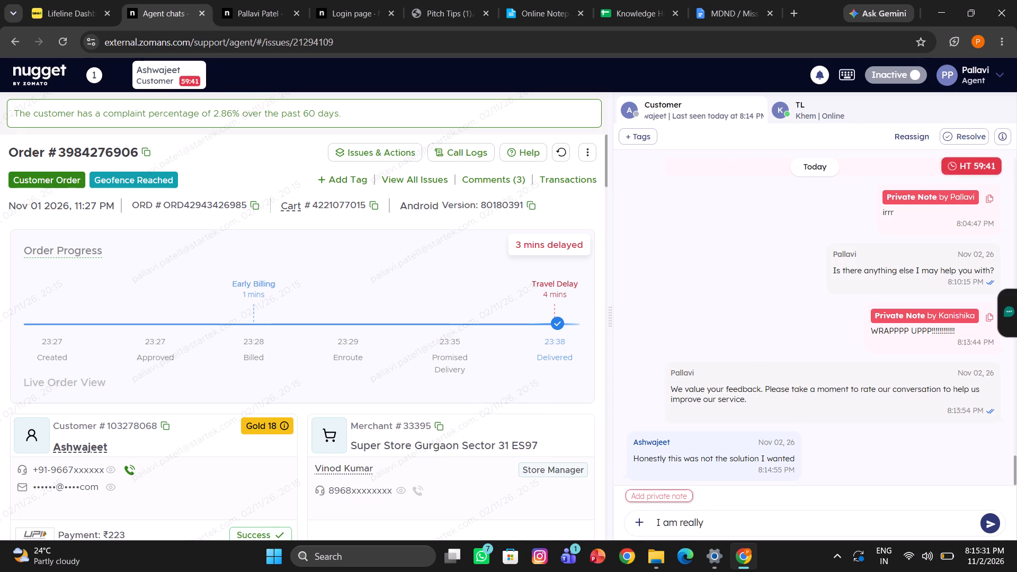
pyautogui.press('h')
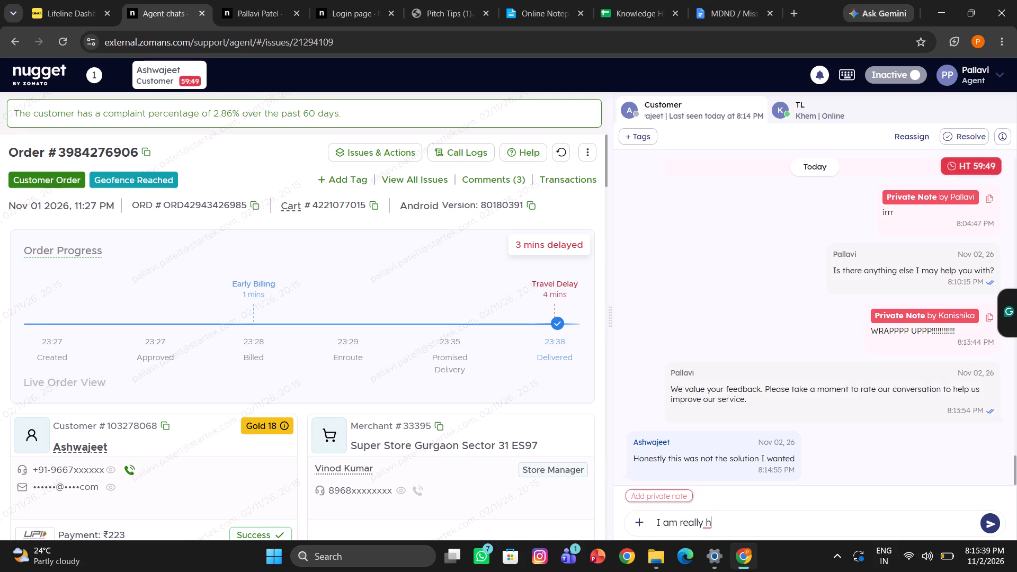
pyautogui.press('BackSpace')
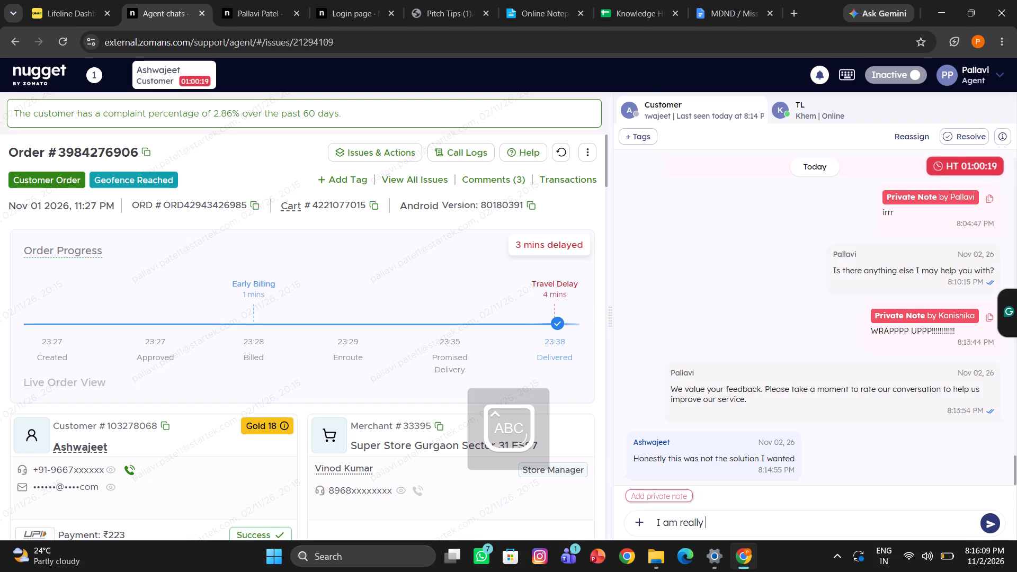
pyautogui.press('h')
pyautogui.press('BackSpace')
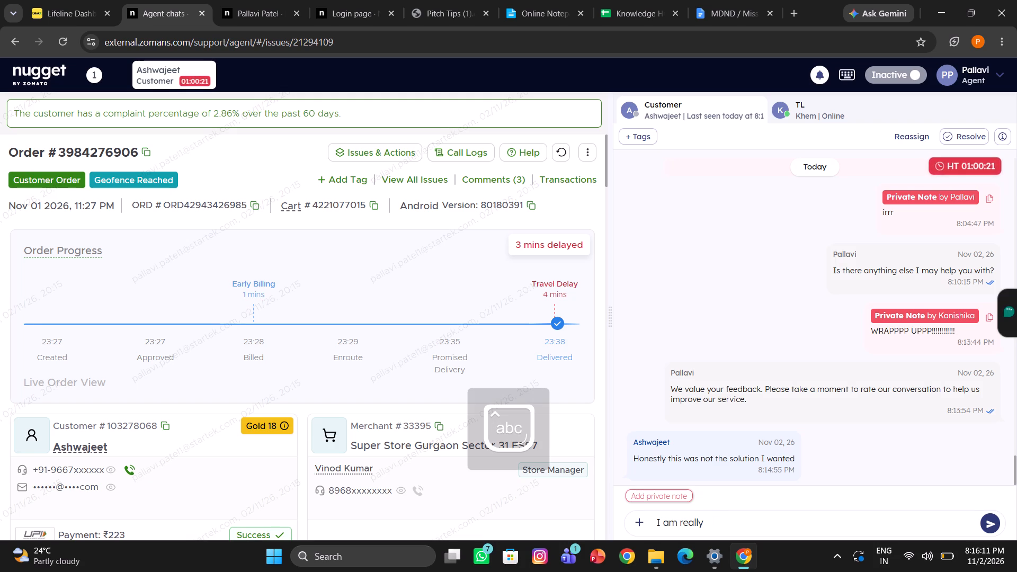
pyautogui.write('honestely')
pyautogui.press('space')
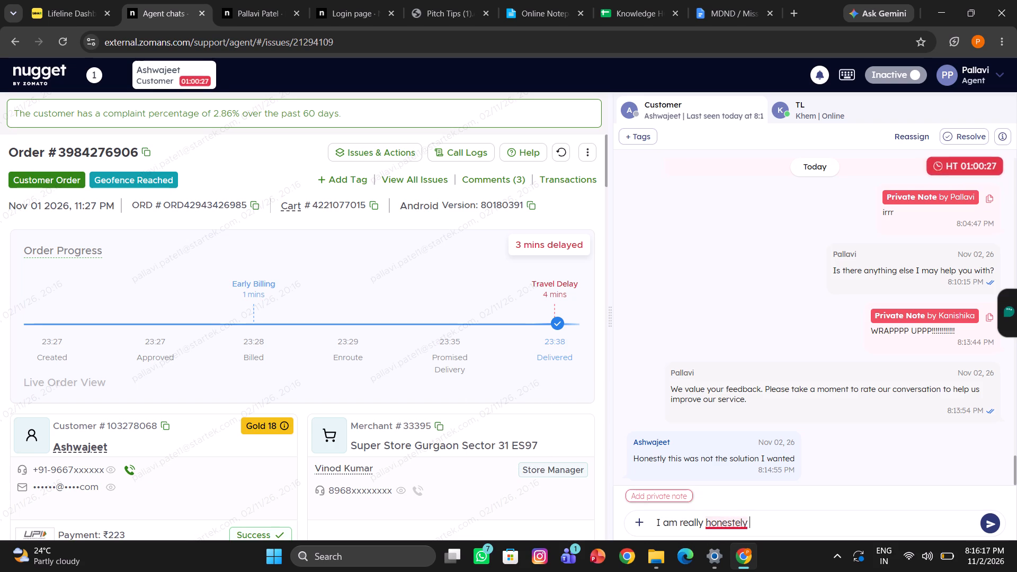
pyautogui.click(709, 435)
pyautogui.write('honestly')
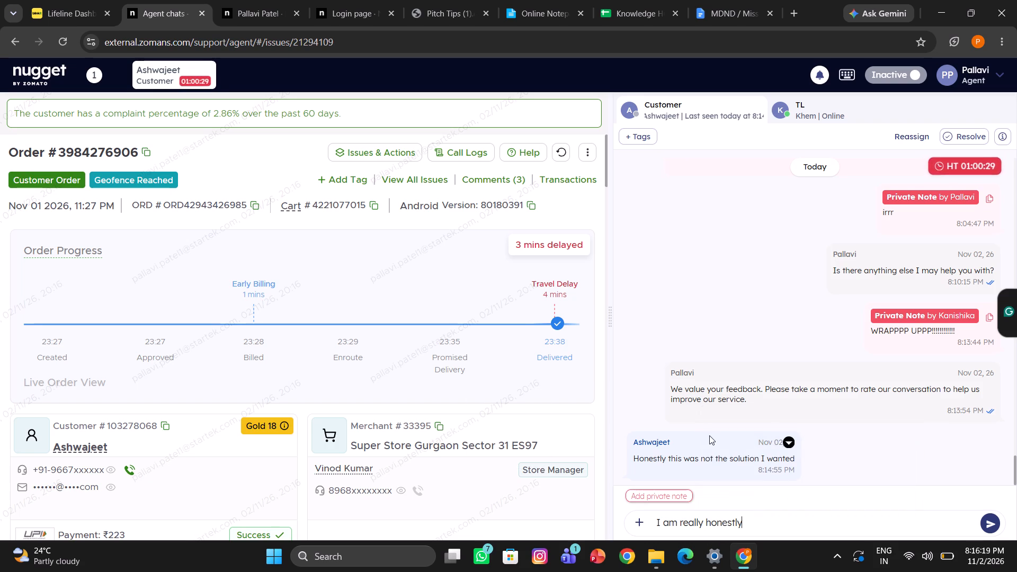
pyautogui.press('space')
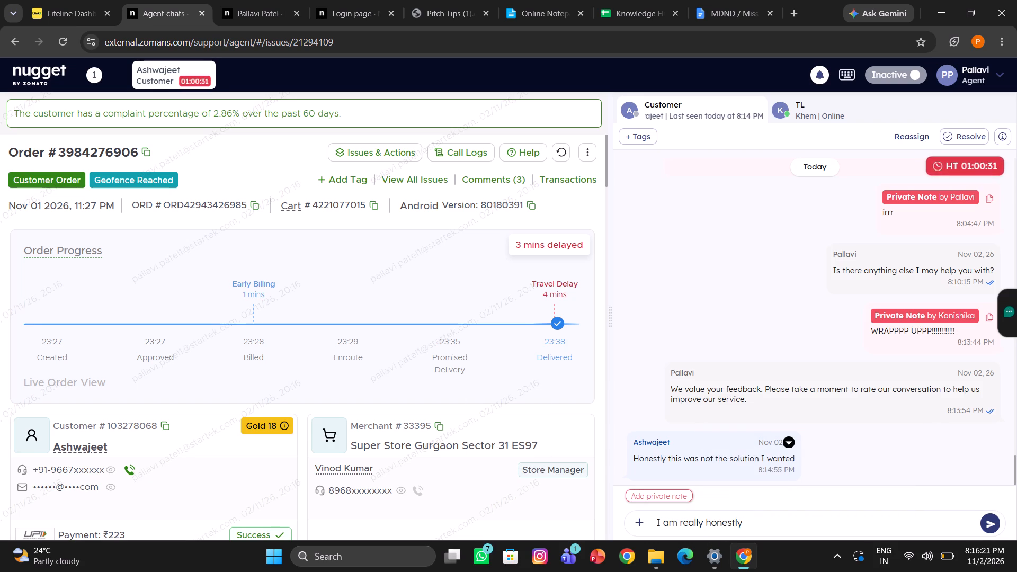
pyautogui.press('space')
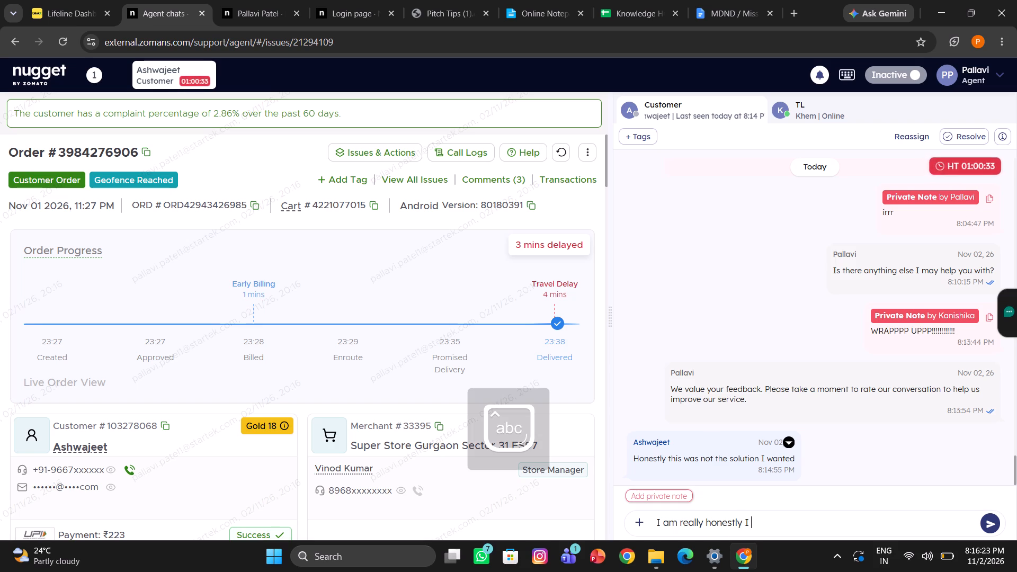
pyautogui.write('don')
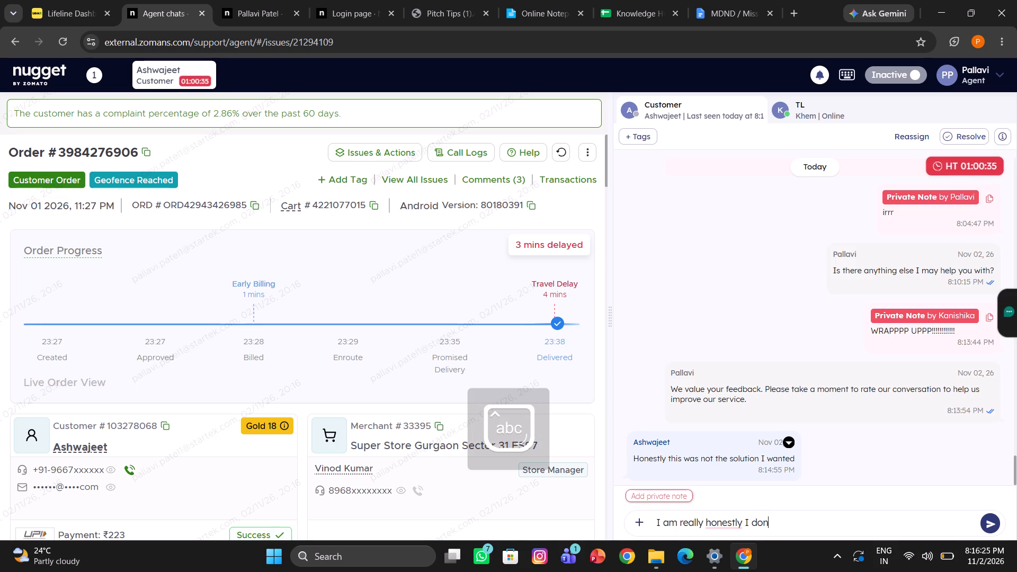
pyautogui.write("'t have any resolution")
pyautogui.press('space')
pyautogui.write('other then')
pyautogui.press('space')
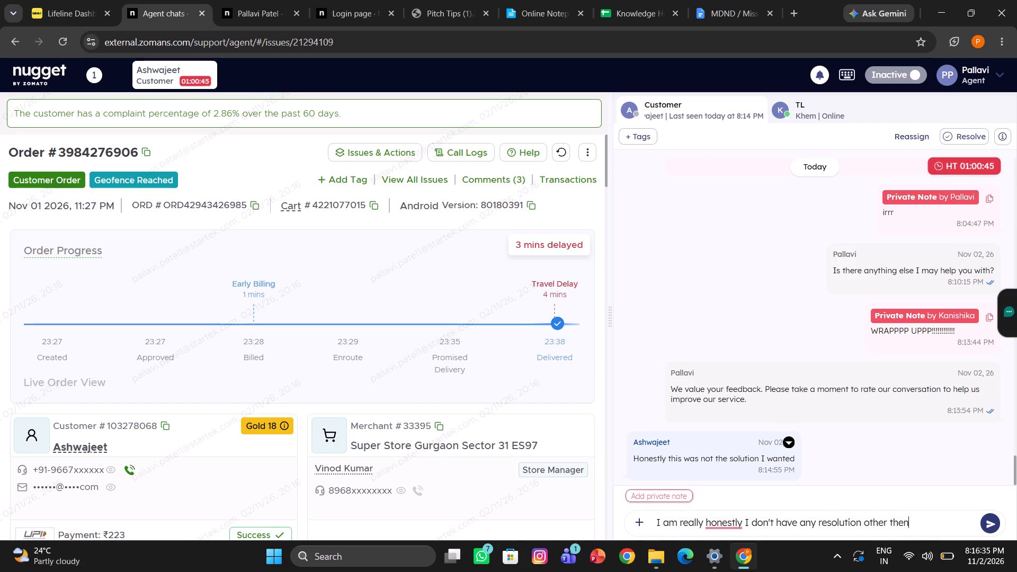
pyautogui.press('space')
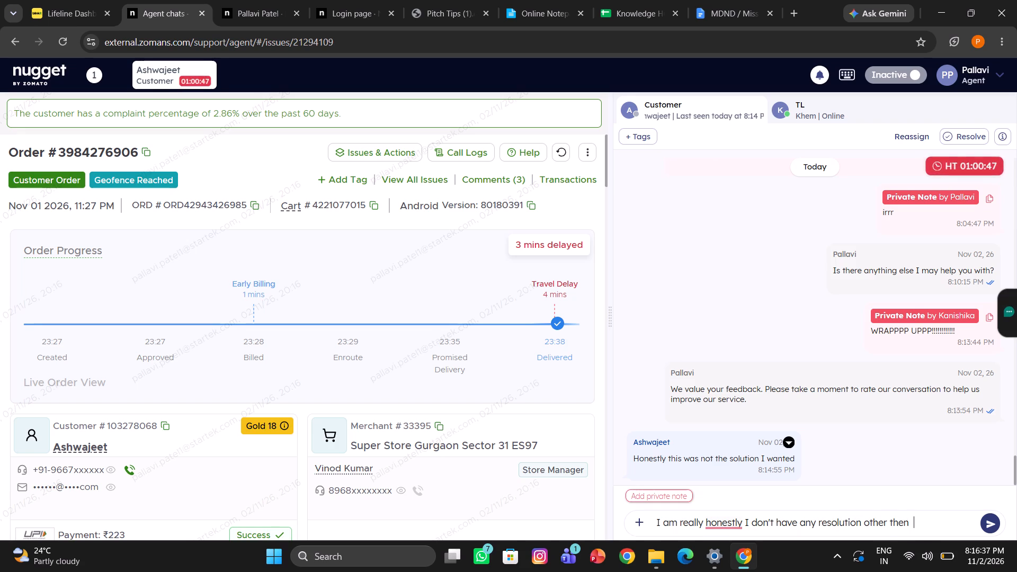
pyautogui.press('BackSpace')
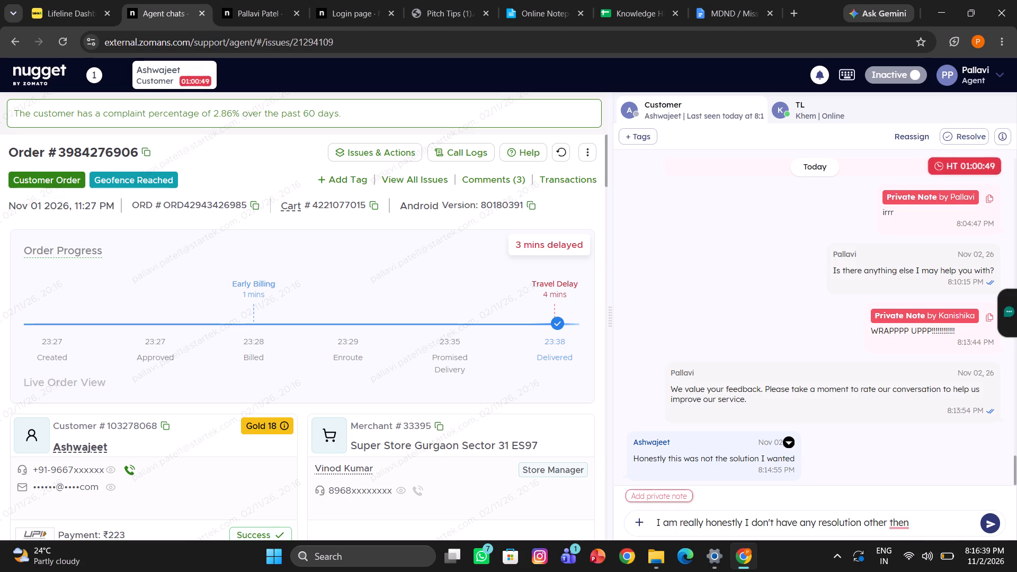
pyautogui.write('that')
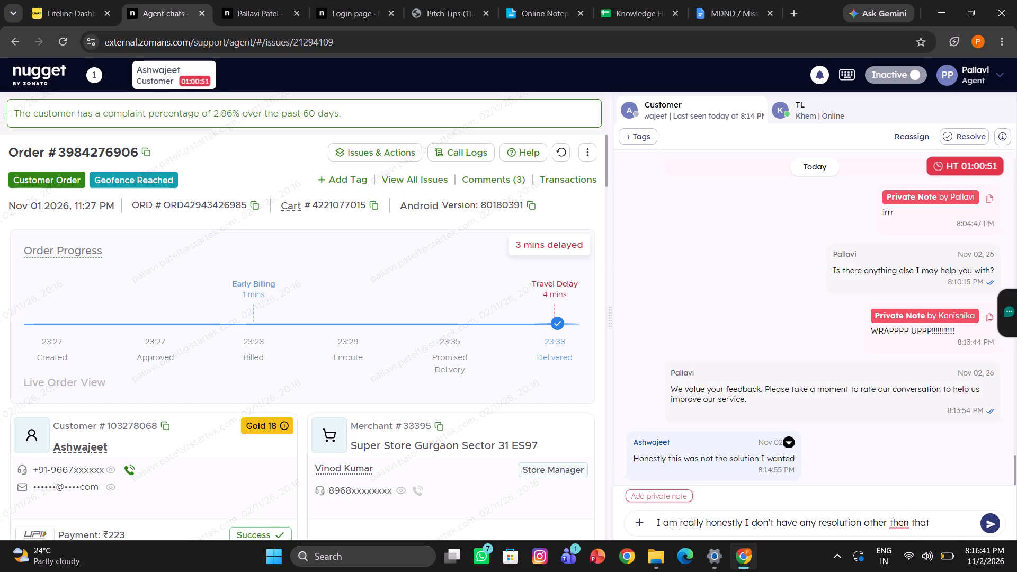
pyautogui.press('.')
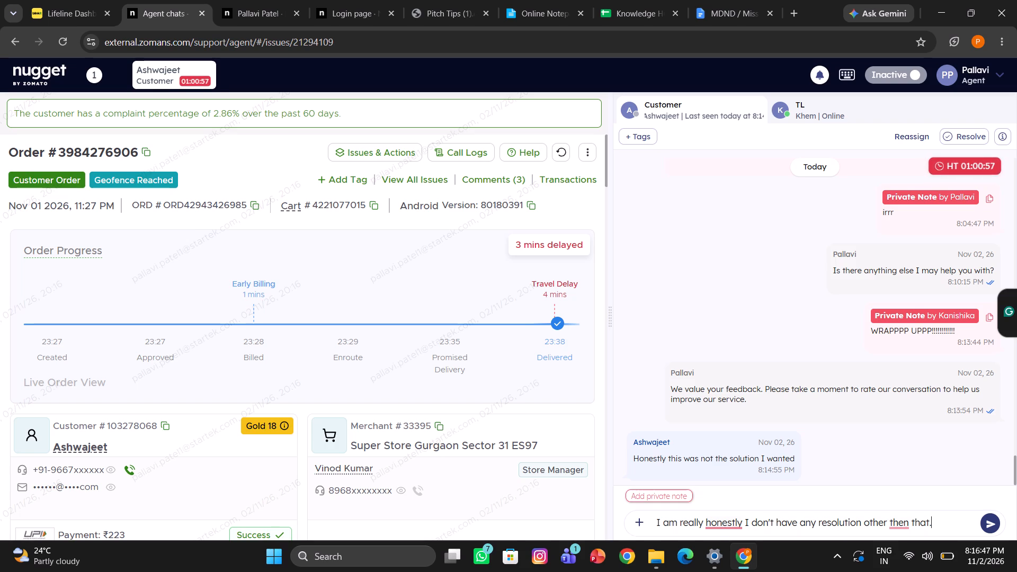
# Apply the Grammarly corrections in the drafted reply: replace "then" with "than" and add commas after "honestly" and "really".
pyautogui.click(806, 440)
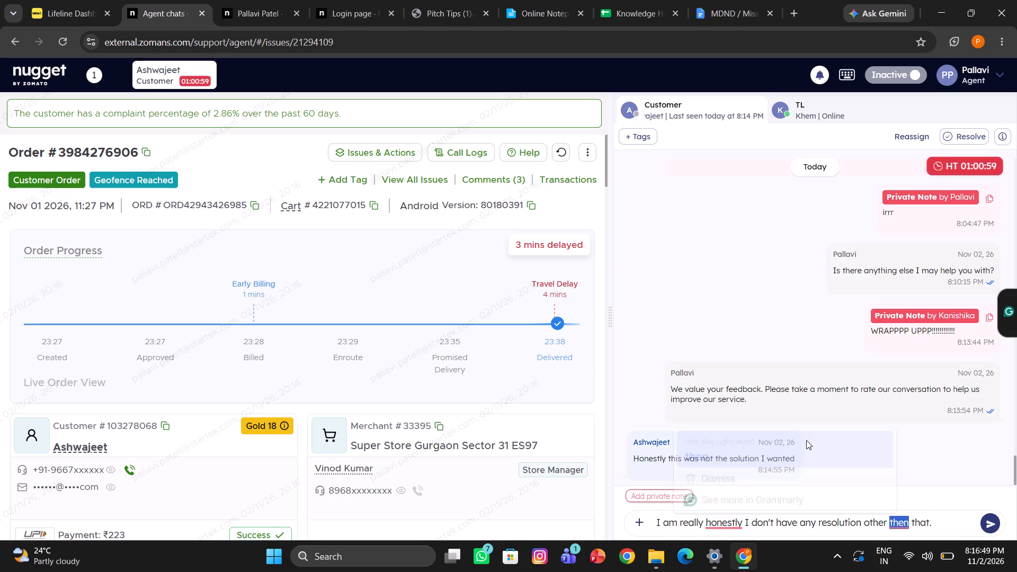
pyautogui.write('than')
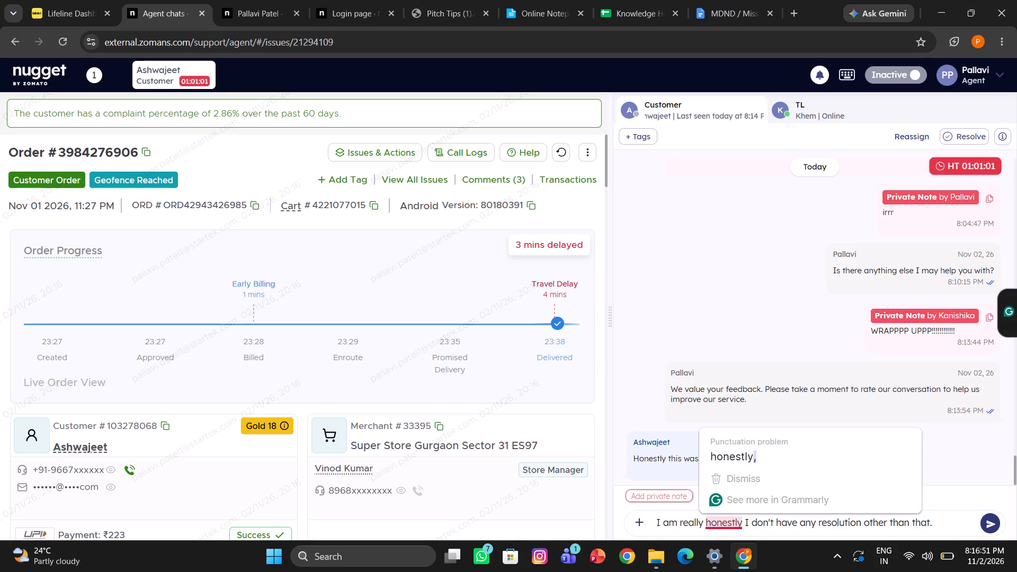
pyautogui.click(737, 460)
pyautogui.press(',')
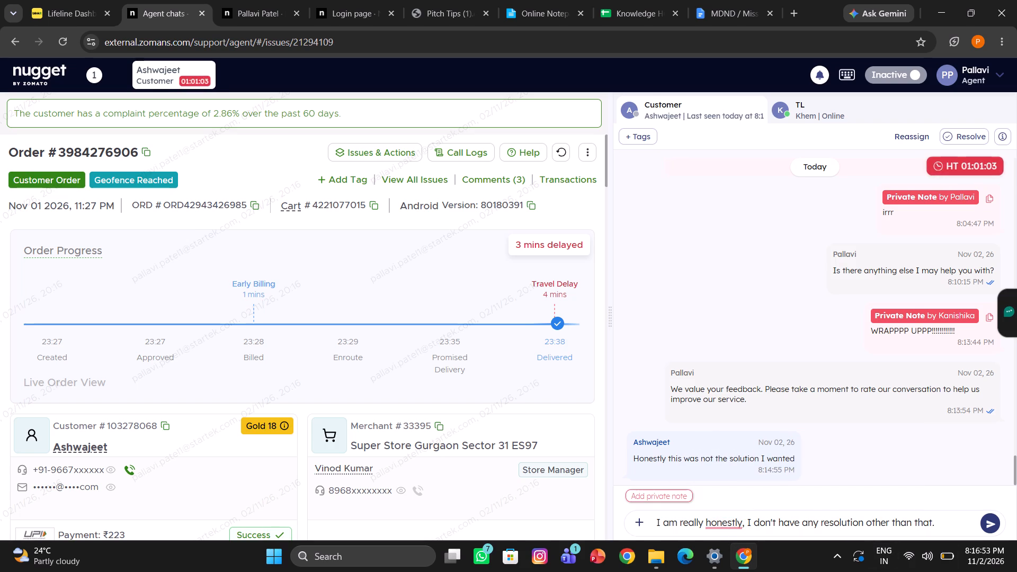
pyautogui.click(737, 437)
pyautogui.press(',')
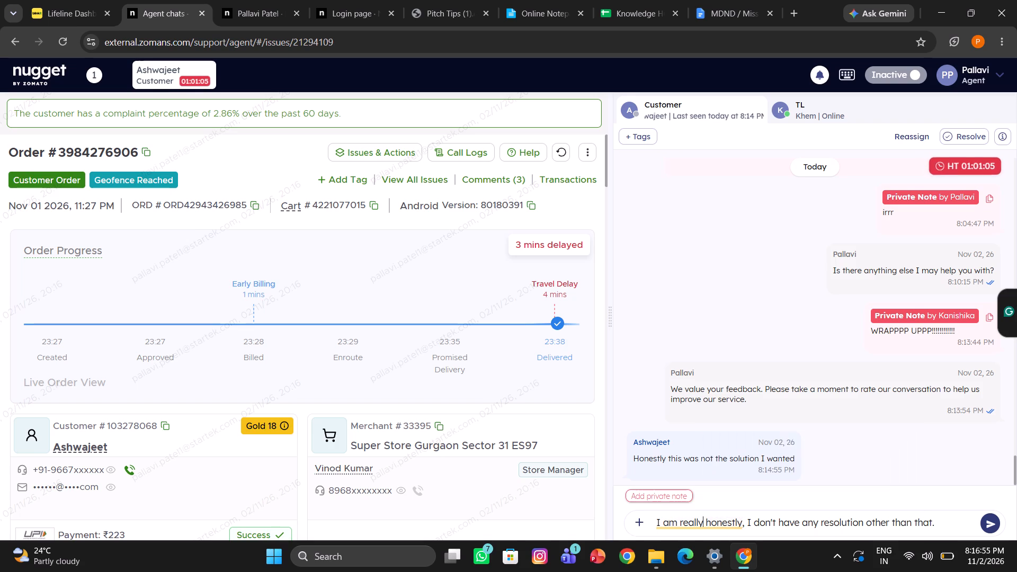
# Insert "other" before "resolution" in the drafted reply and send it to the customer.
pyautogui.click(825, 524)
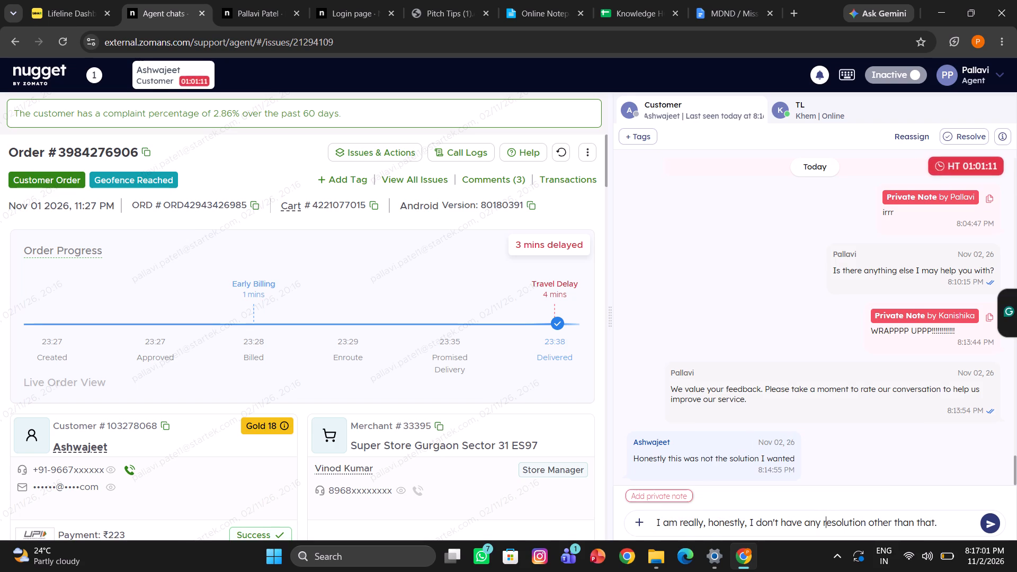
pyautogui.click(822, 524)
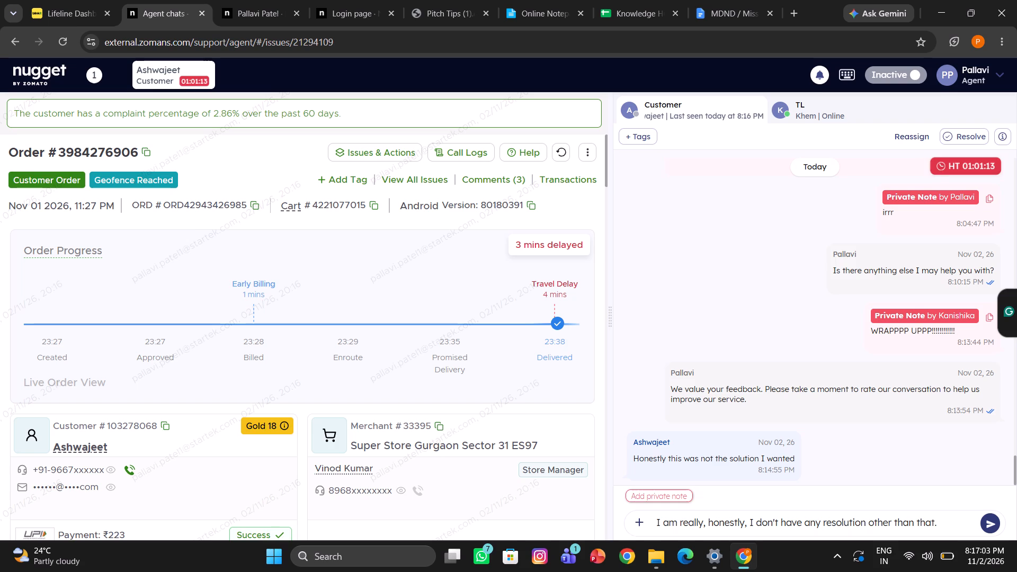
pyautogui.press('space')
pyautogui.write('other')
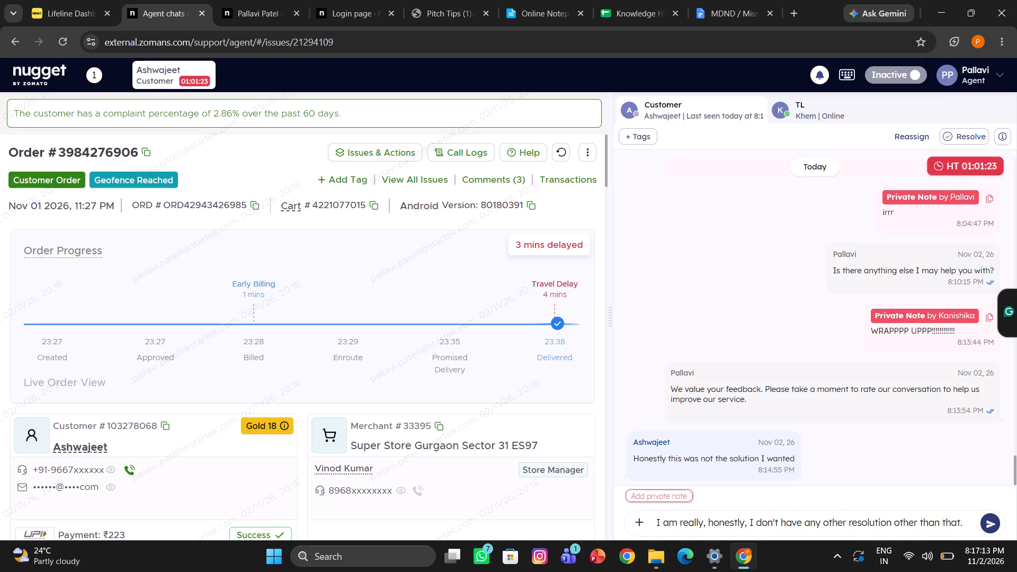
pyautogui.click(969, 523)
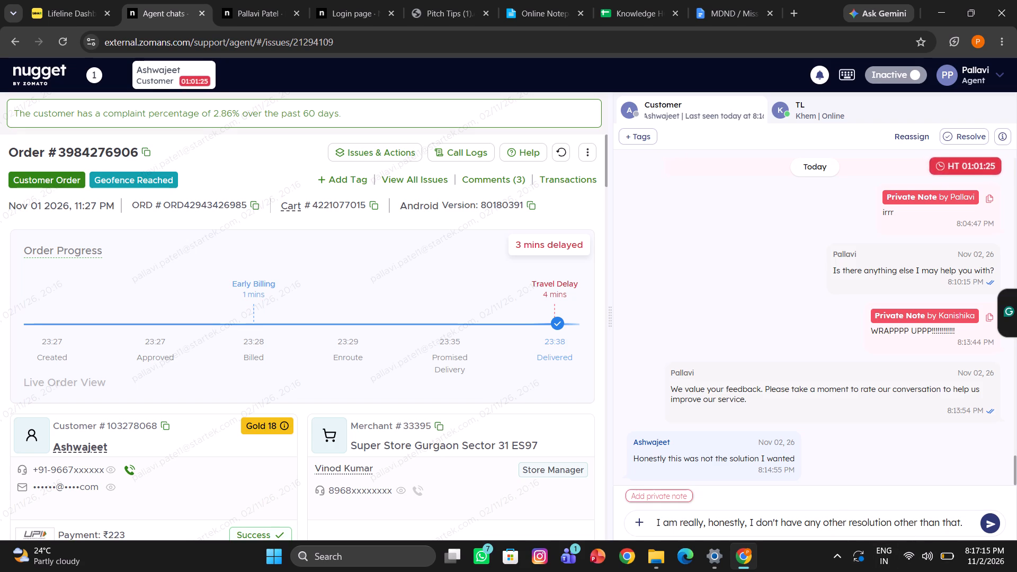
pyautogui.press('Return')
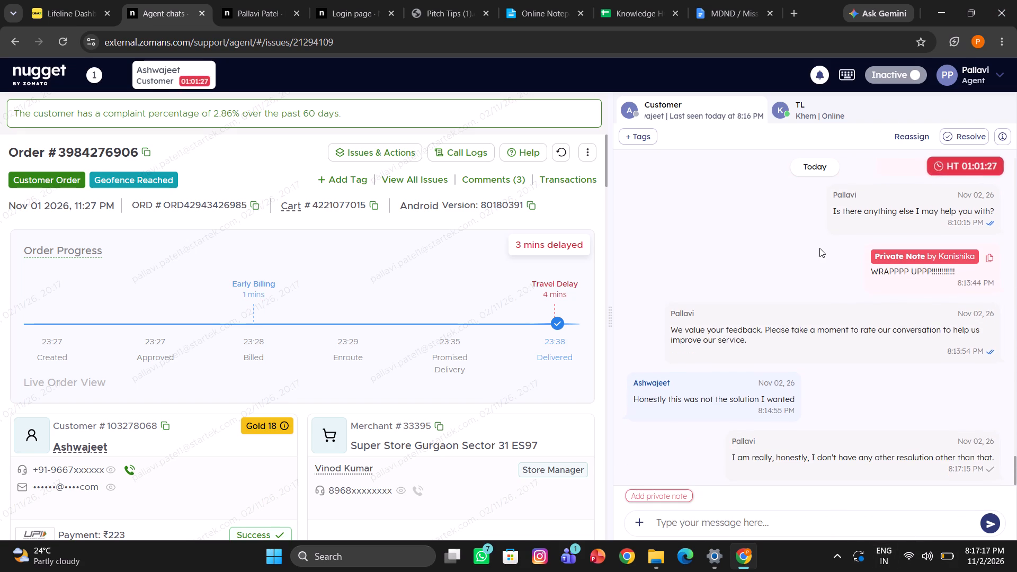
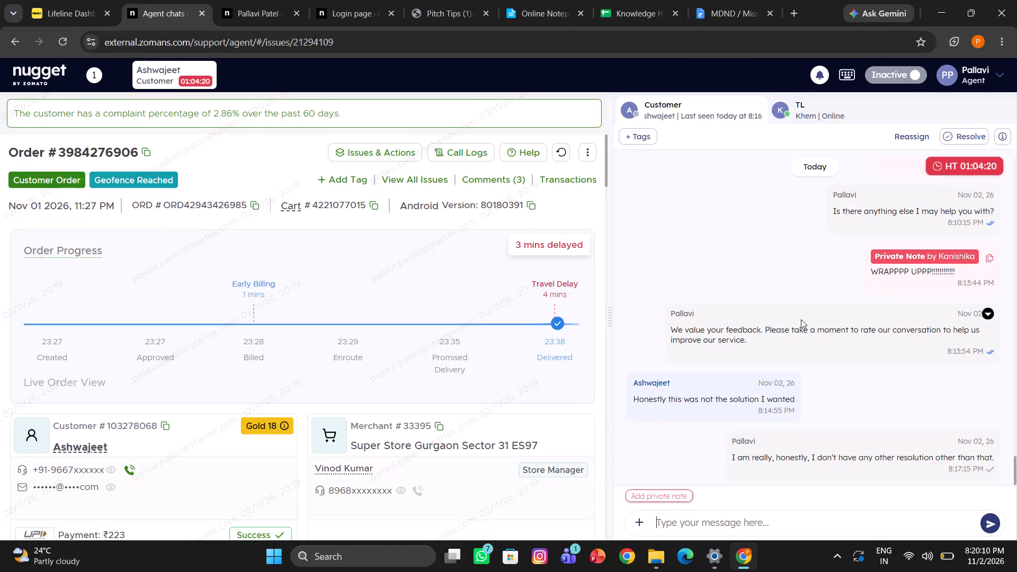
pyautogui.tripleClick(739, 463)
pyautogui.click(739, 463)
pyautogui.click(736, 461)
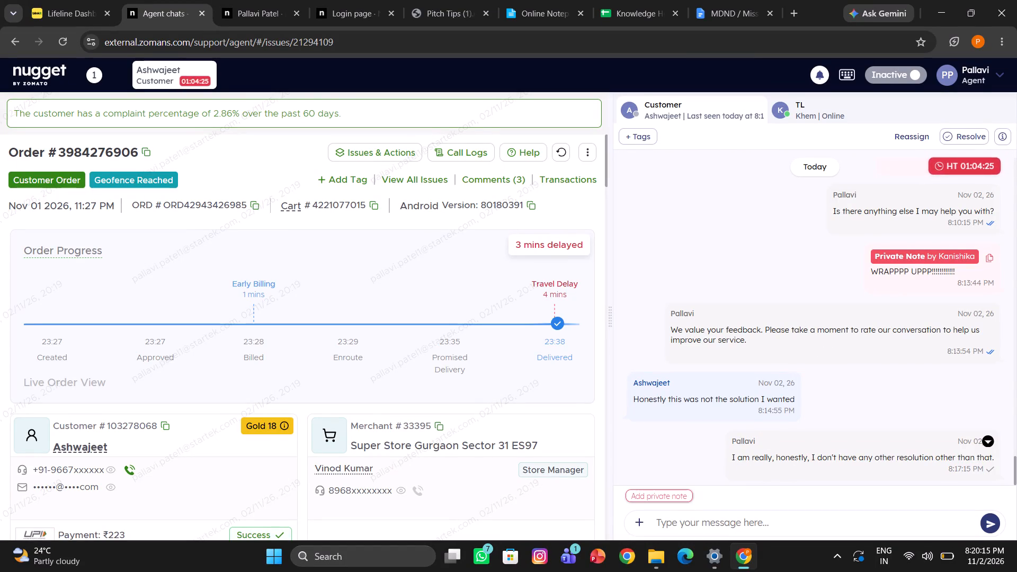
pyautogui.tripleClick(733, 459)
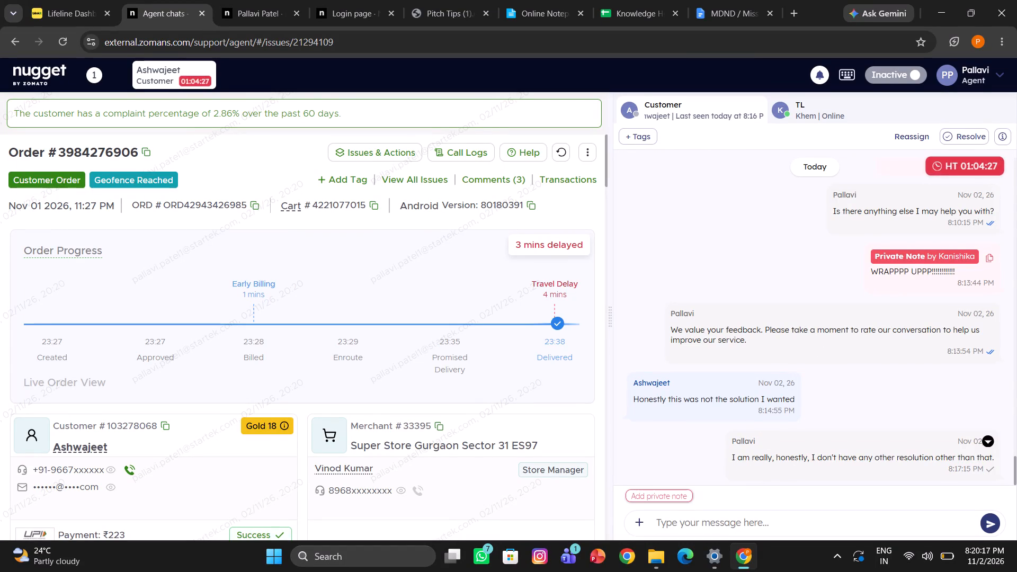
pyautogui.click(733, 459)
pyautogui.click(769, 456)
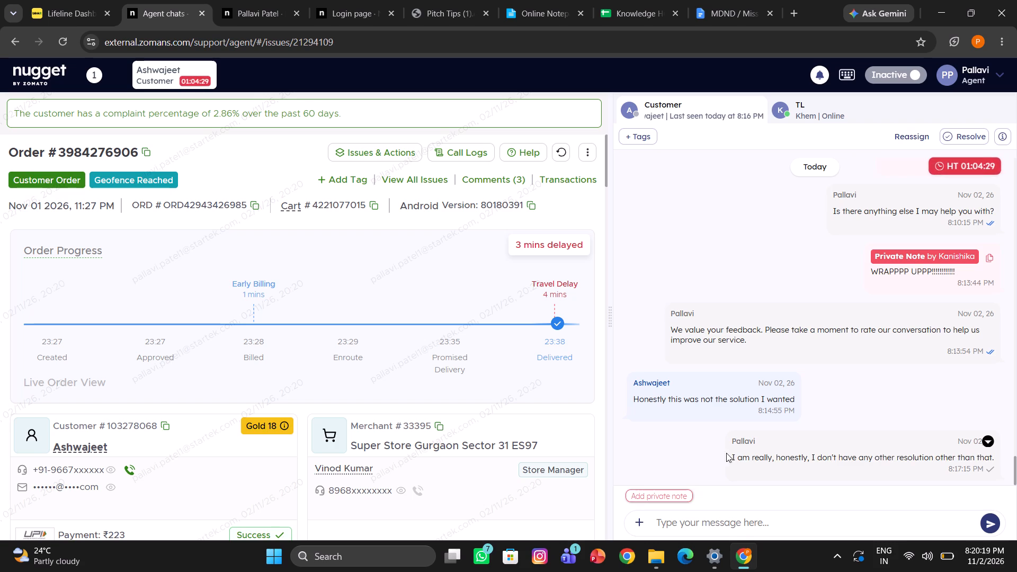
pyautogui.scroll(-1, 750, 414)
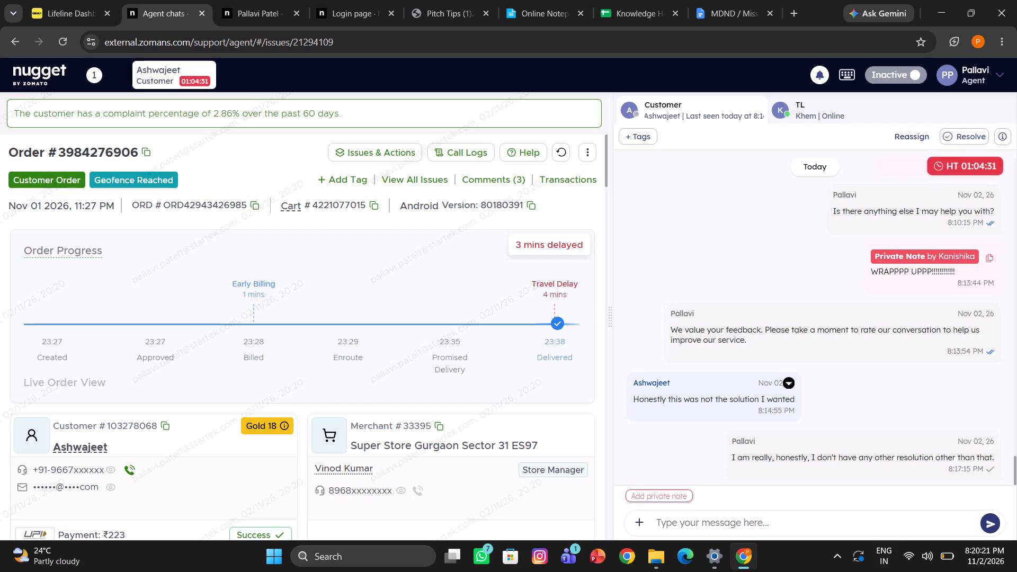
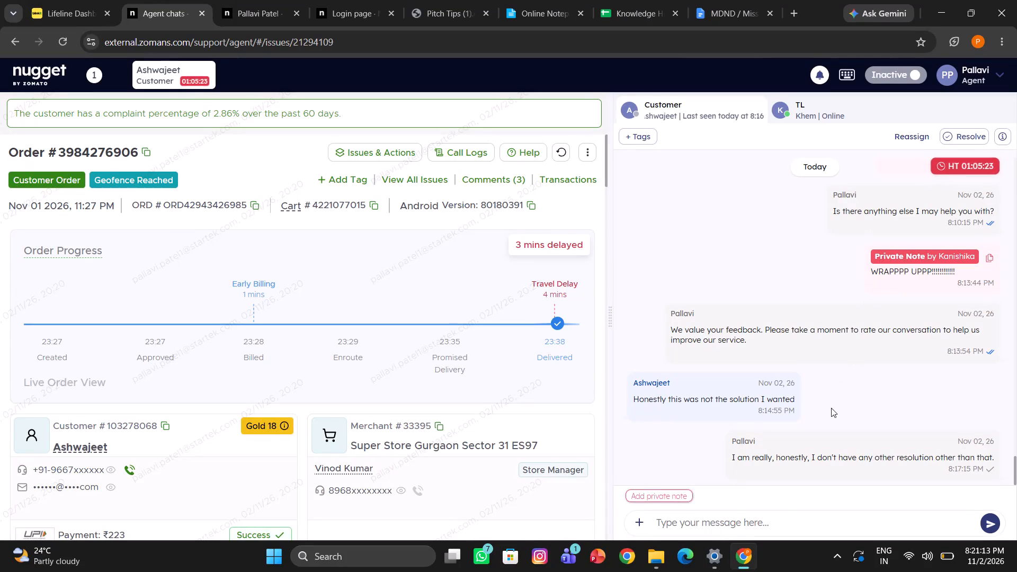
pyautogui.scroll(-1, 831, 408)
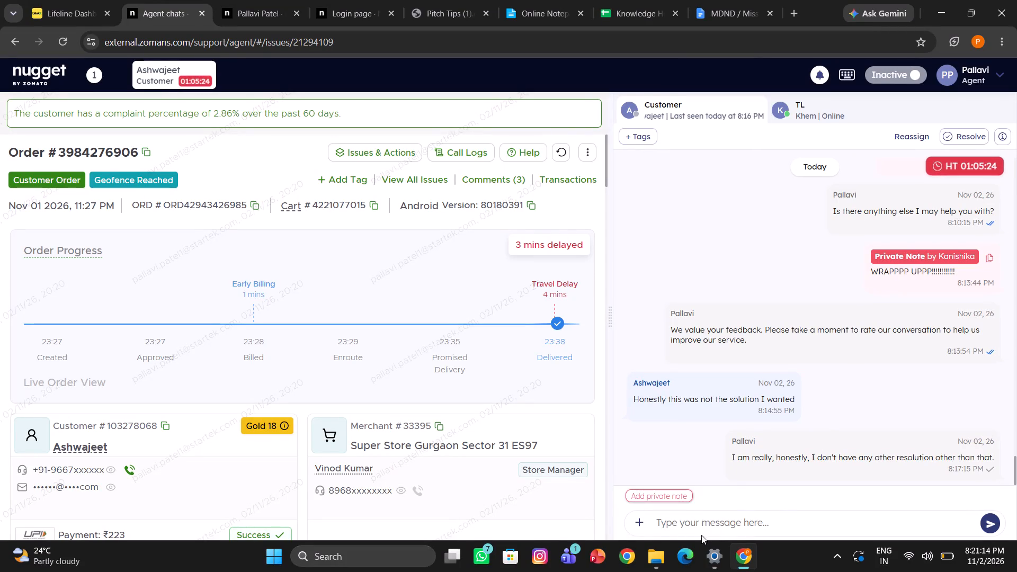
pyautogui.click(683, 525)
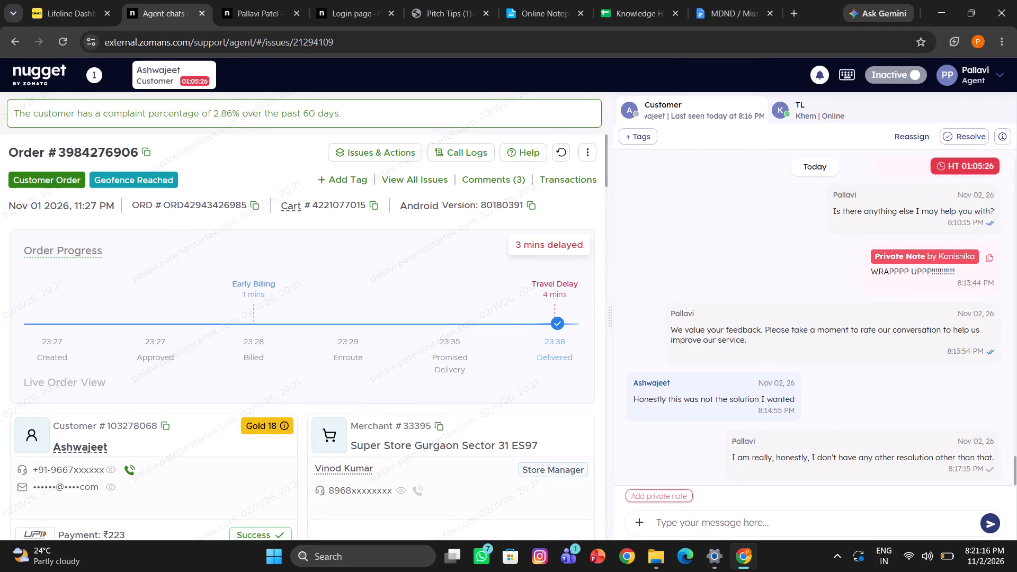
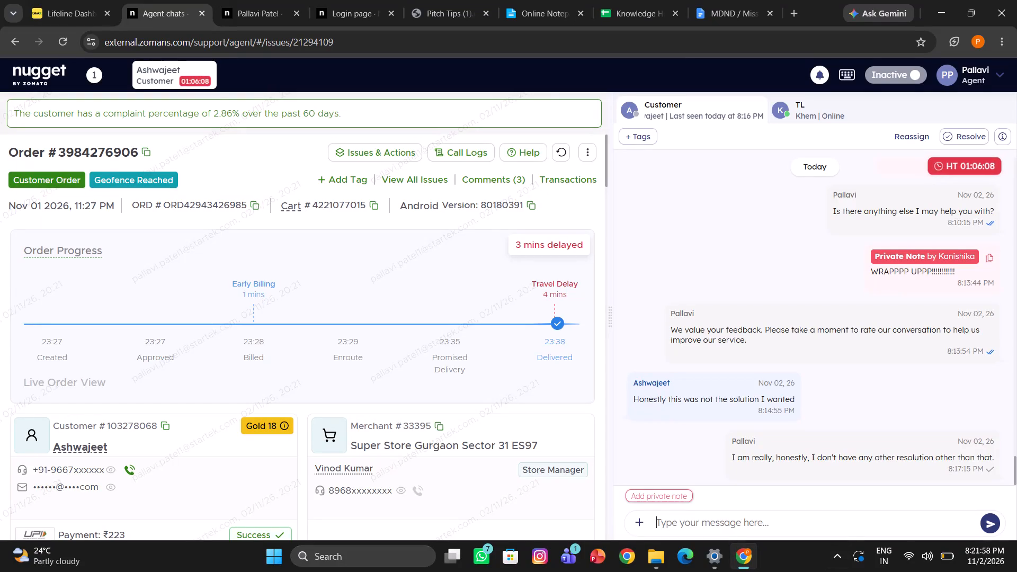
# Send the customer the "Rate us/Service no" canned response asking them to rate the conversation.
pyautogui.write('/ra')
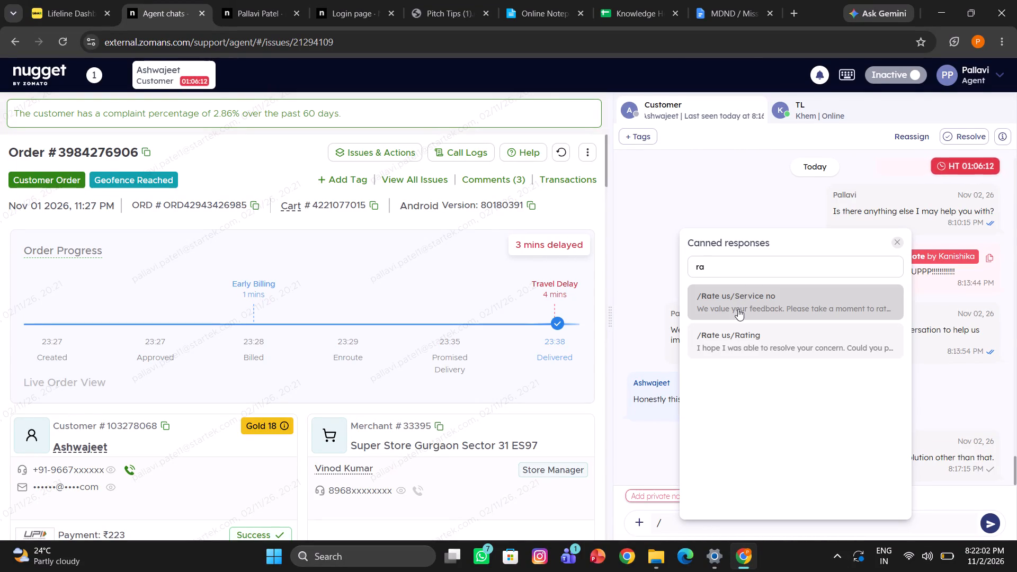
pyautogui.click(738, 309)
pyautogui.scroll(-3, 738, 309)
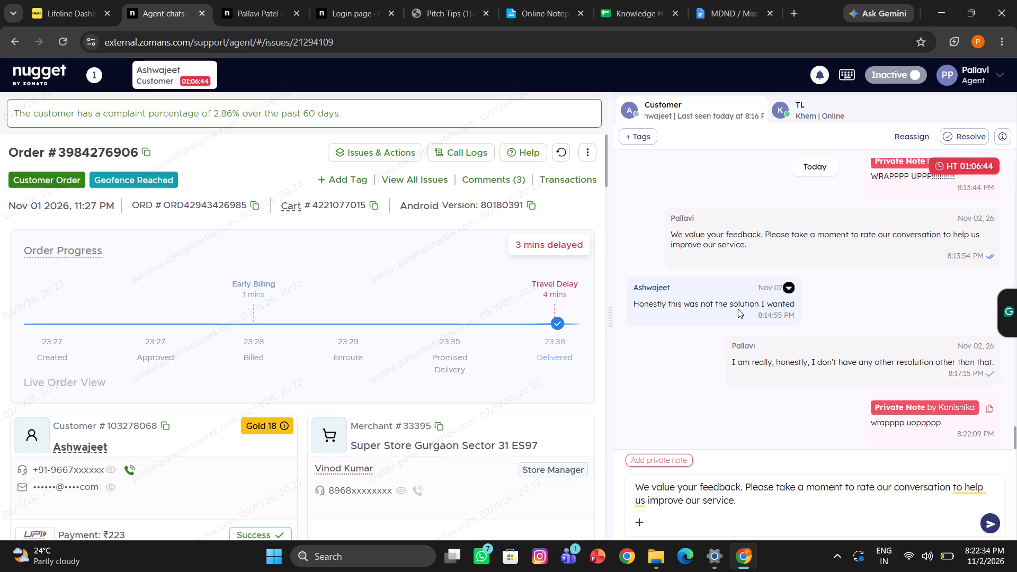
pyautogui.press('Return')
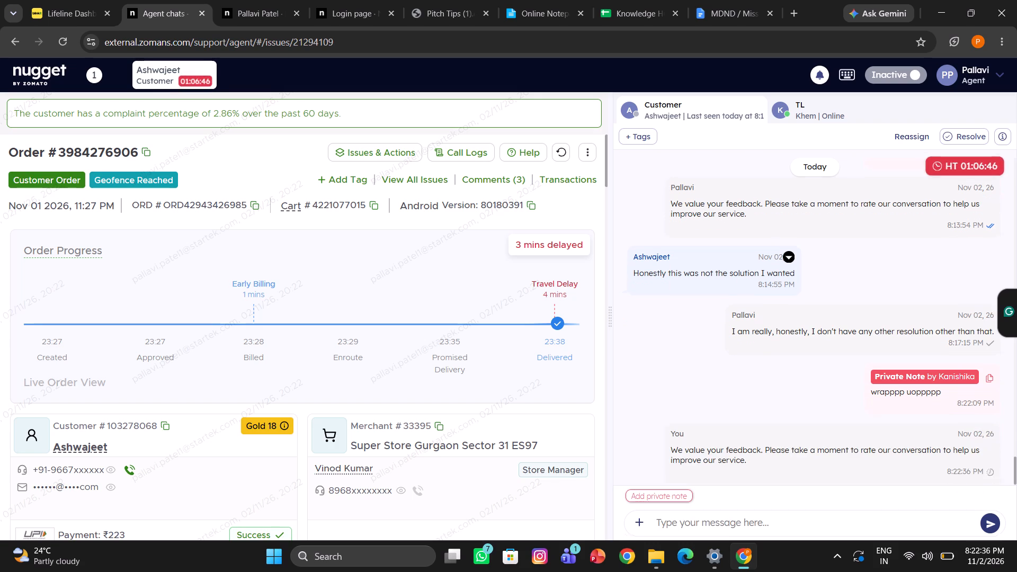
# Copy the DP Answered / Reason for MDND template from Online Notepad into a new private note on the chat.
pyautogui.click(524, 0)
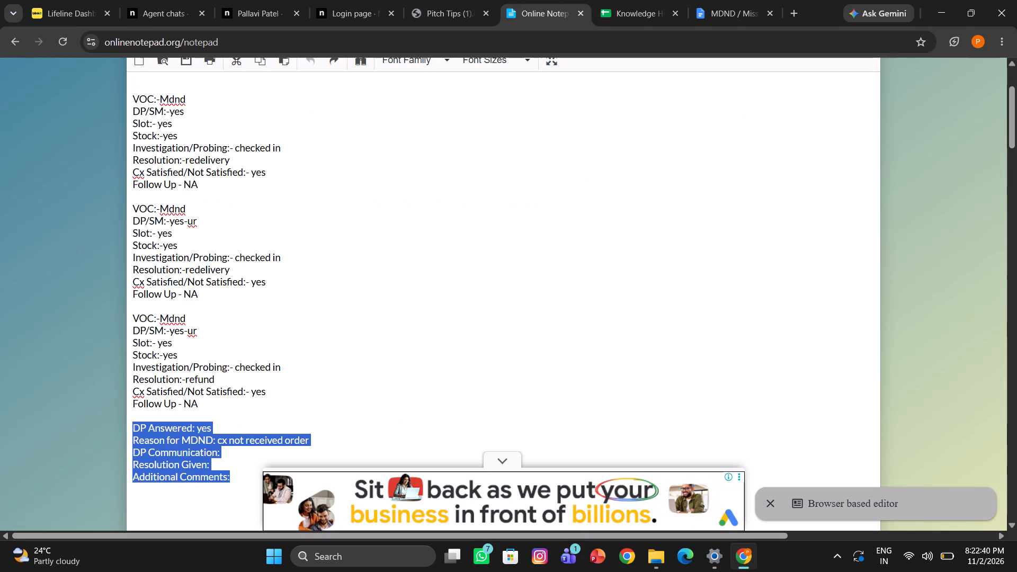
pyautogui.hotkey('ctrl', 'c')
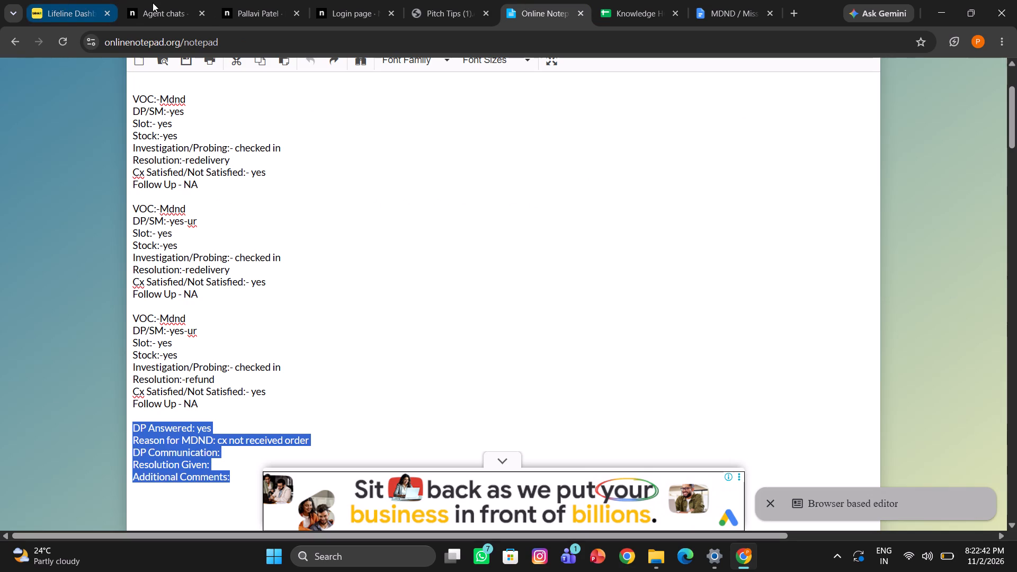
pyautogui.click(155, 3)
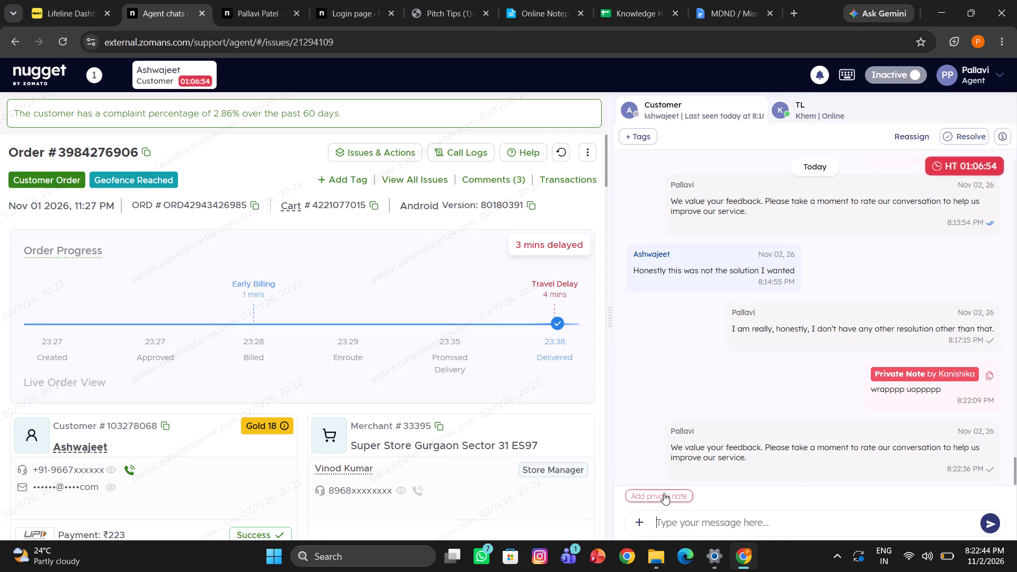
pyautogui.click(664, 493)
pyautogui.hotkey('ctrl', 'v')
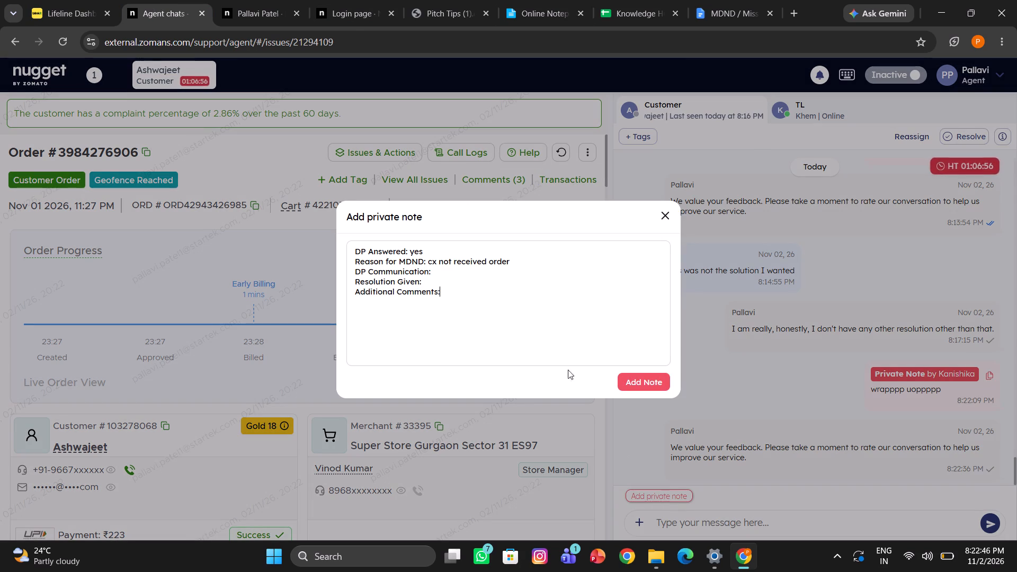
pyautogui.click(427, 253)
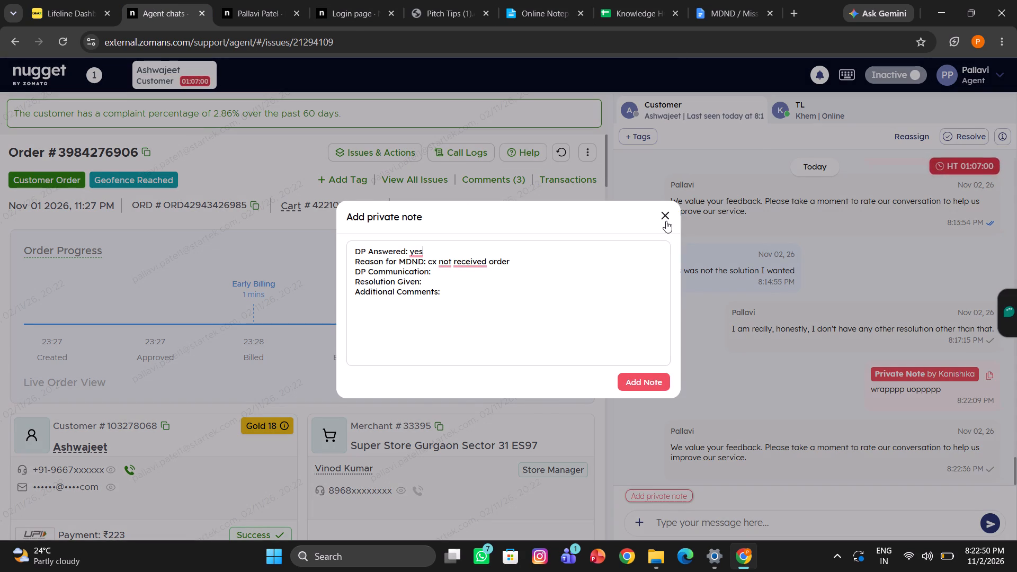
pyautogui.click(666, 221)
pyautogui.click(448, 154)
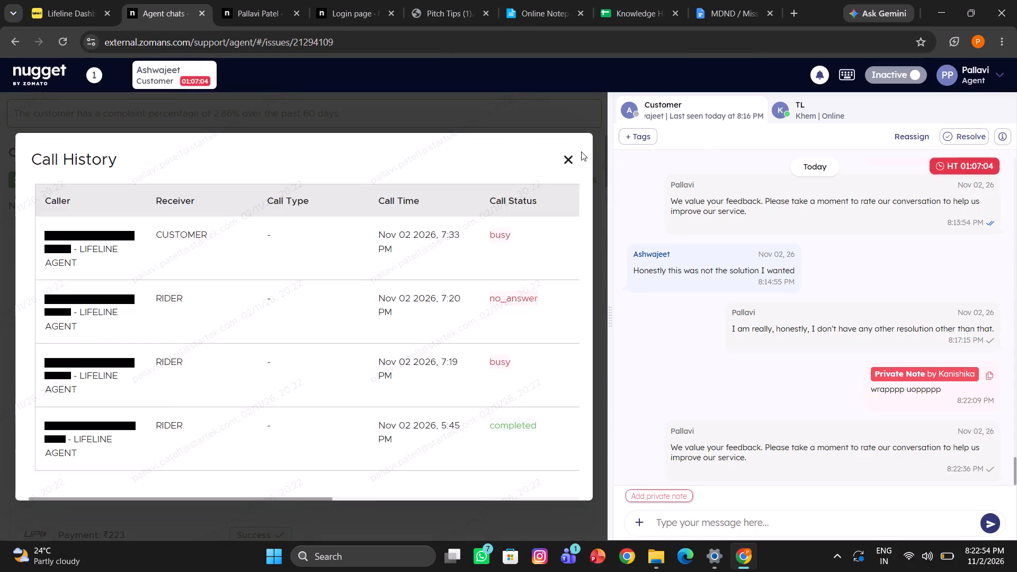
pyautogui.click(567, 157)
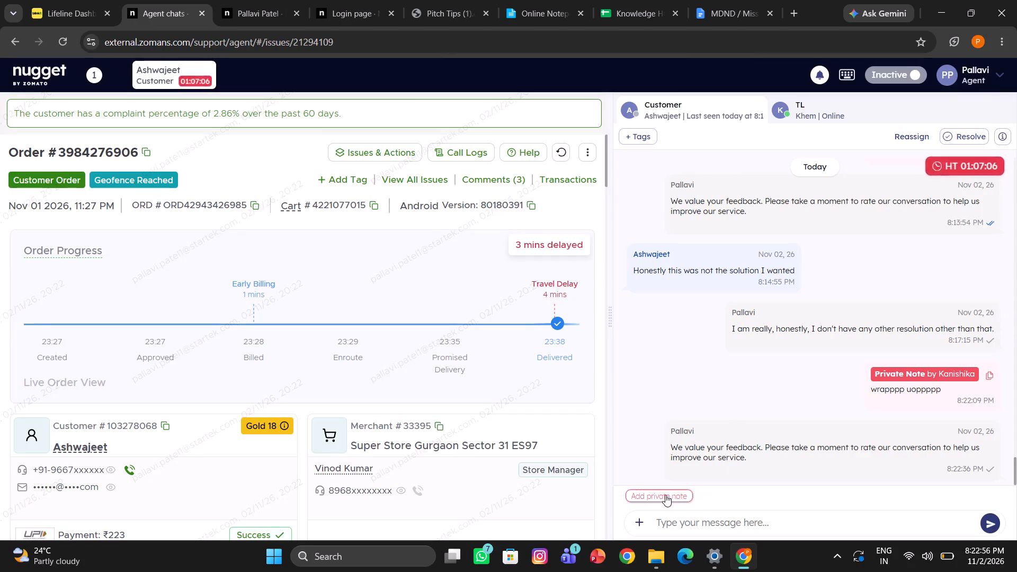
# In the private note draft, set both DP Answered and DP Communication to "no".
pyautogui.click(665, 495)
pyautogui.click(424, 251)
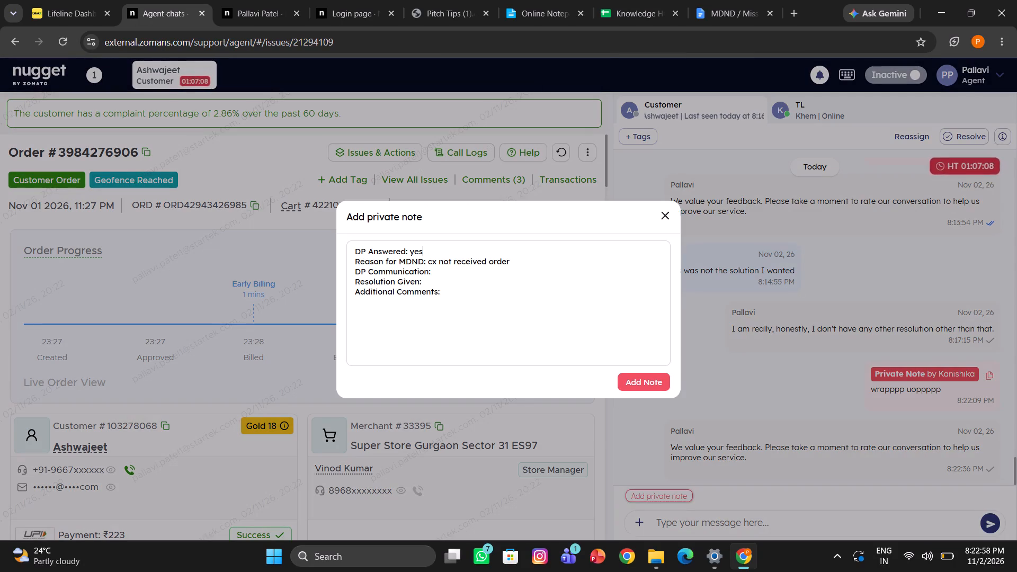
pyautogui.press('BackSpace')
pyautogui.press('BackSpace')
pyautogui.press('BackSpace')
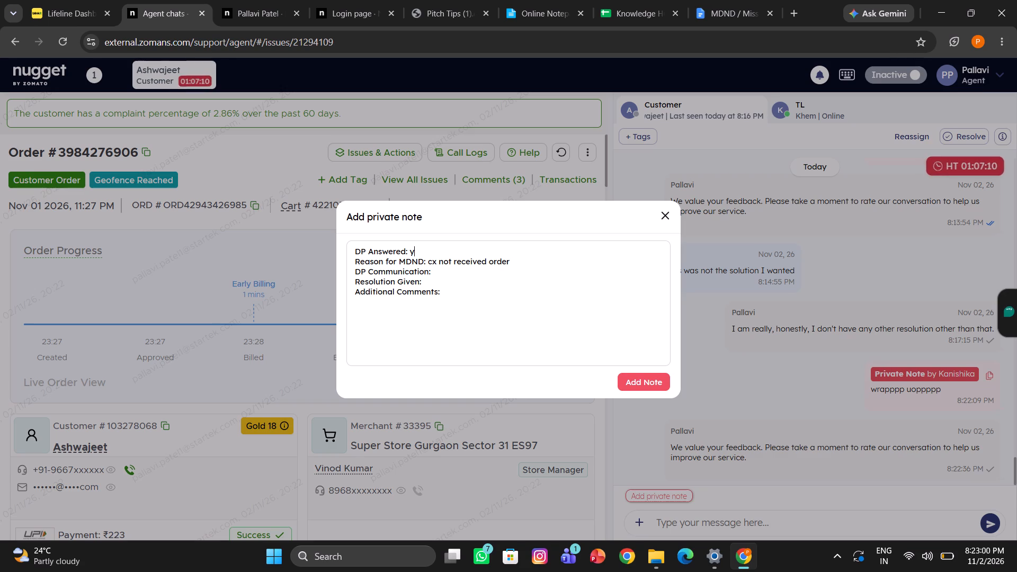
pyautogui.write('no')
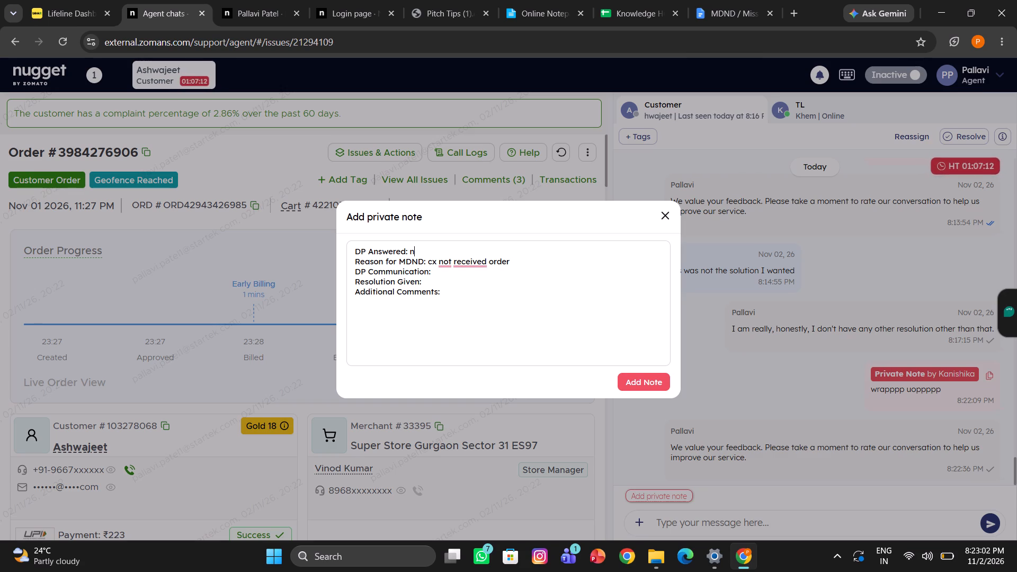
pyautogui.click(438, 274)
pyautogui.press('space')
pyautogui.write('mo')
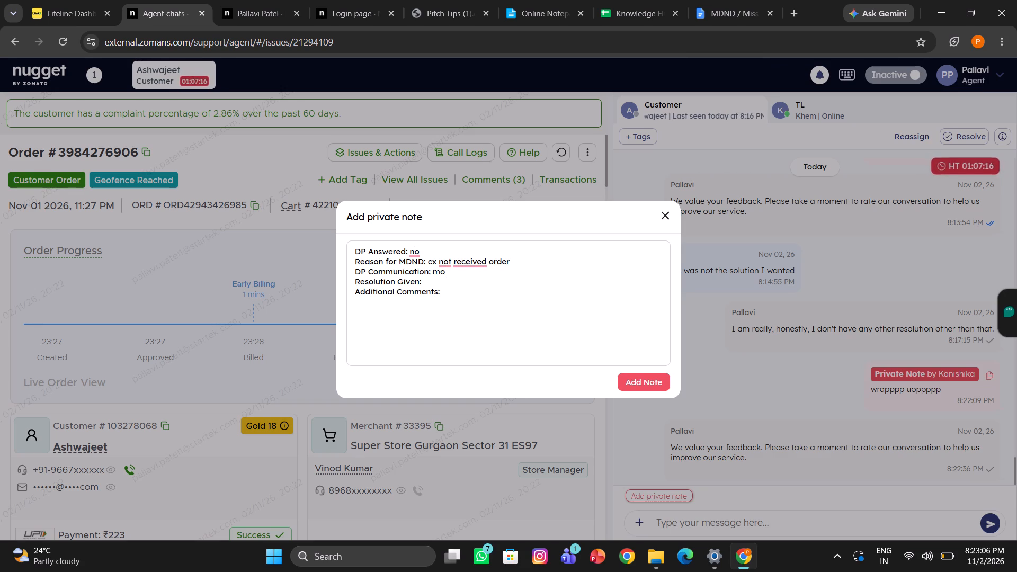
pyautogui.click(439, 275)
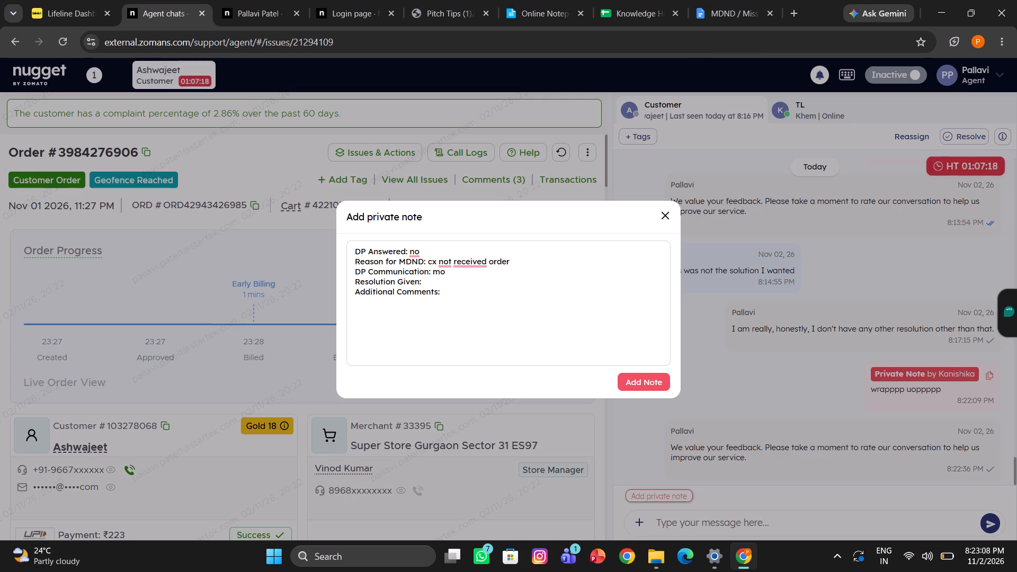
pyautogui.press('BackSpace')
pyautogui.press('n')
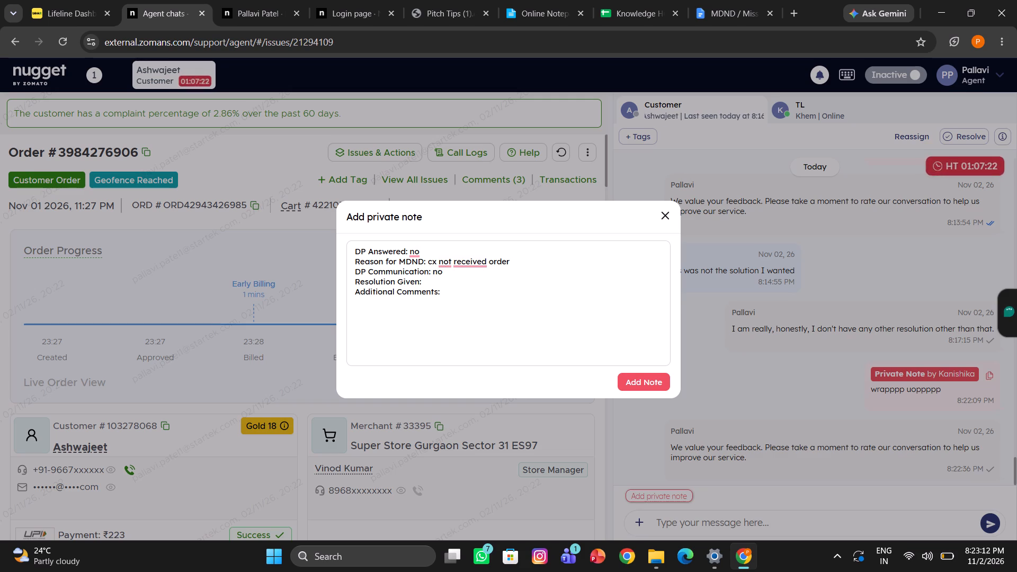
# Fill in Resolution Given as "no service" and add the private note to the chat.
pyautogui.click(427, 287)
pyautogui.press('space')
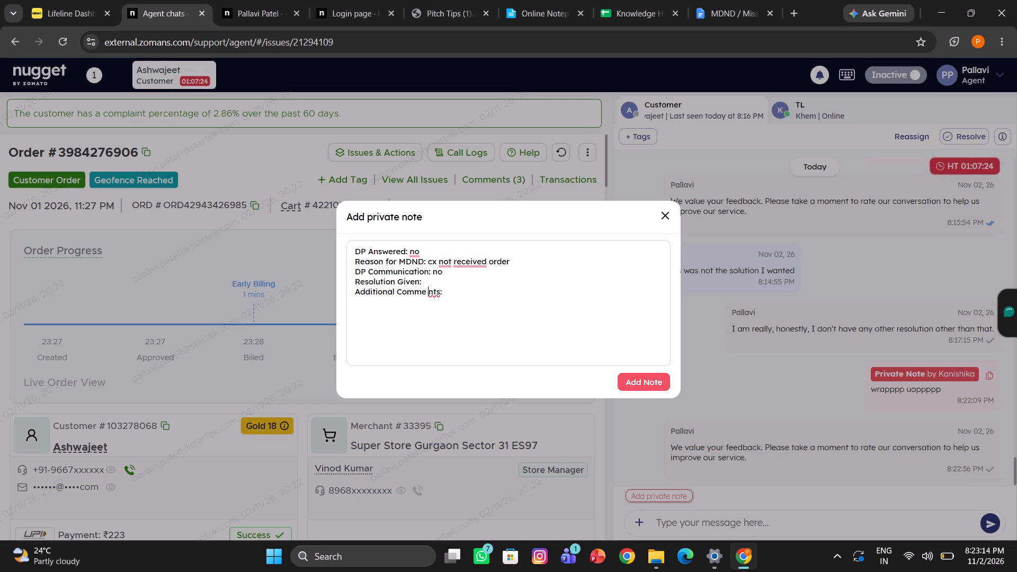
pyautogui.press('BackSpace')
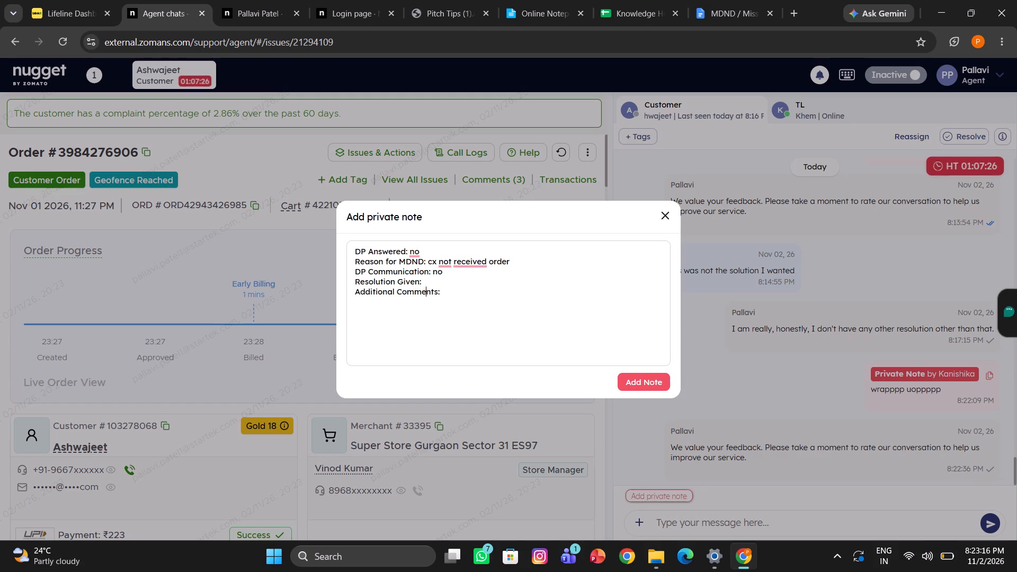
pyautogui.click(429, 284)
pyautogui.press('space')
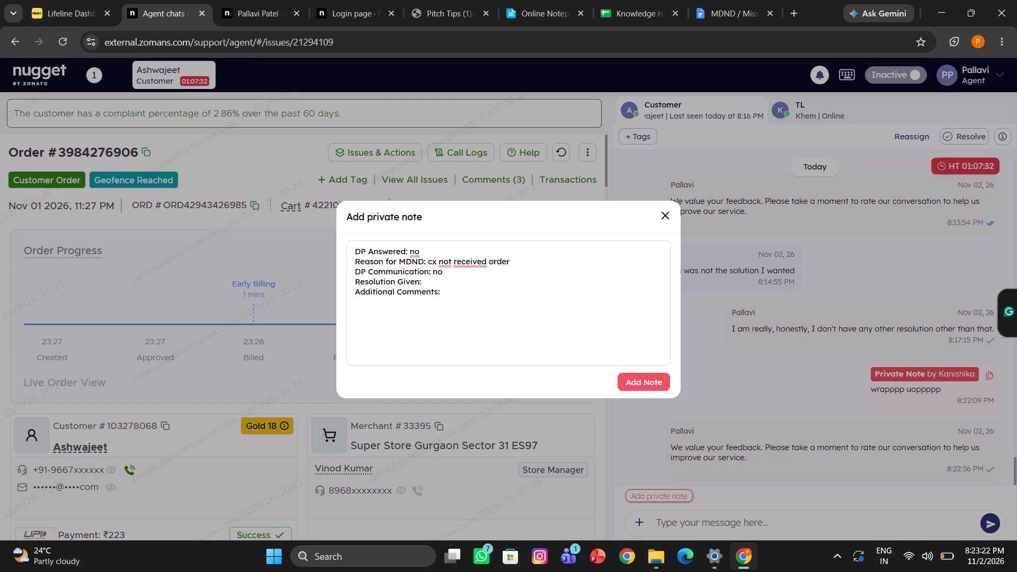
pyautogui.write('no service')
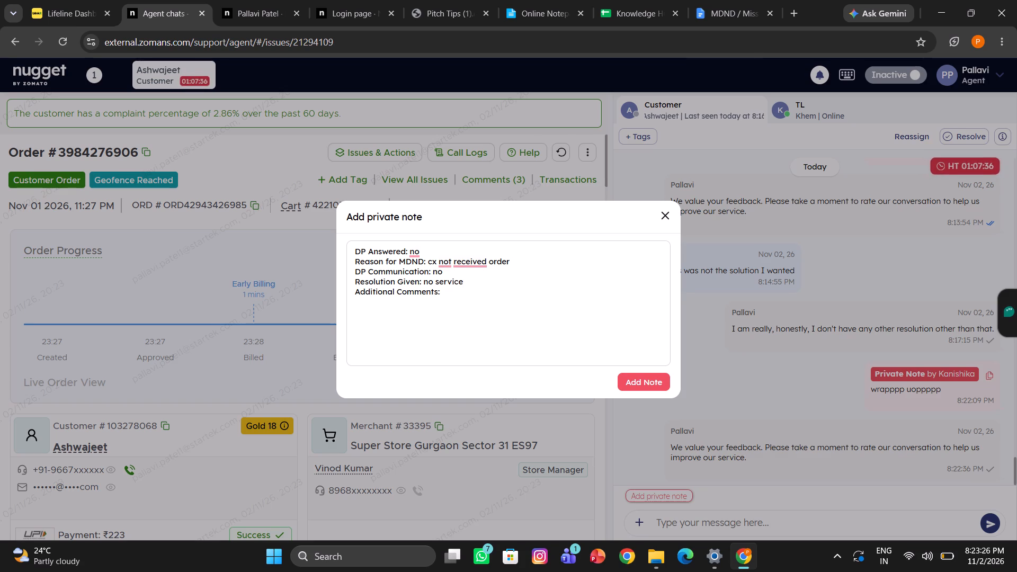
pyautogui.click(655, 380)
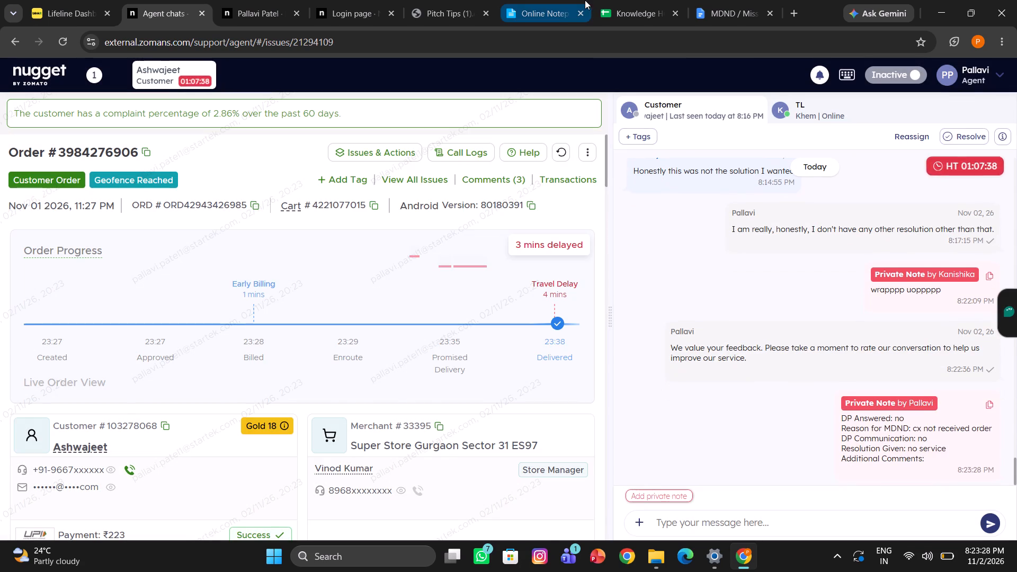
pyautogui.click(518, 2)
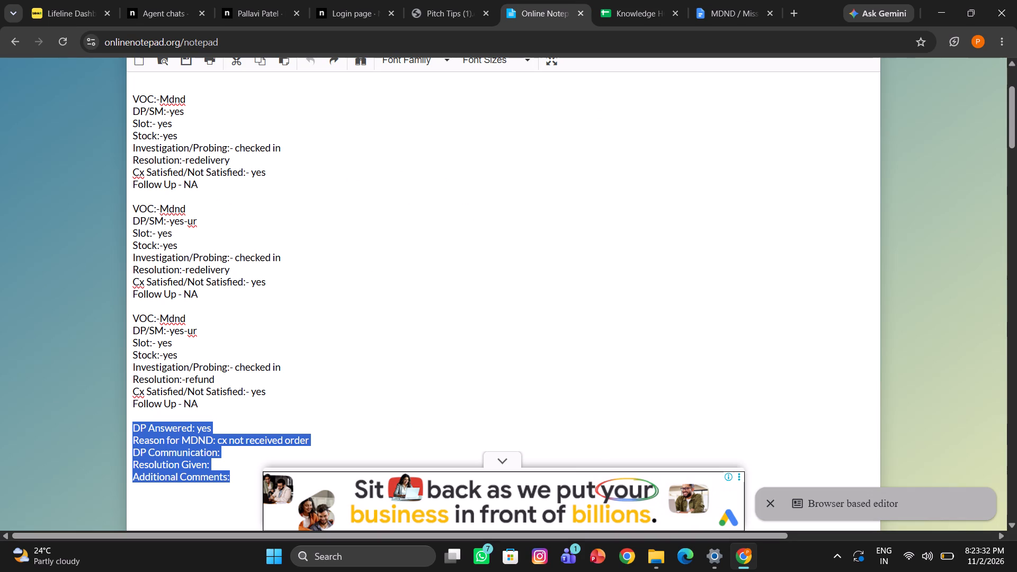
pyautogui.moveTo(208, 294); pyautogui.dragTo(122, 209)
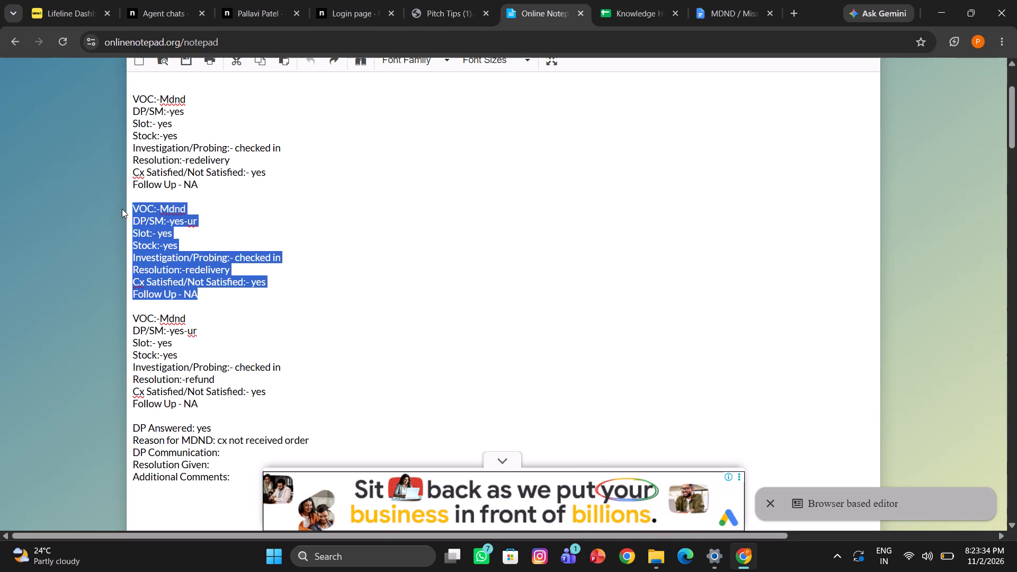
pyautogui.hotkey('ctrl', 'c')
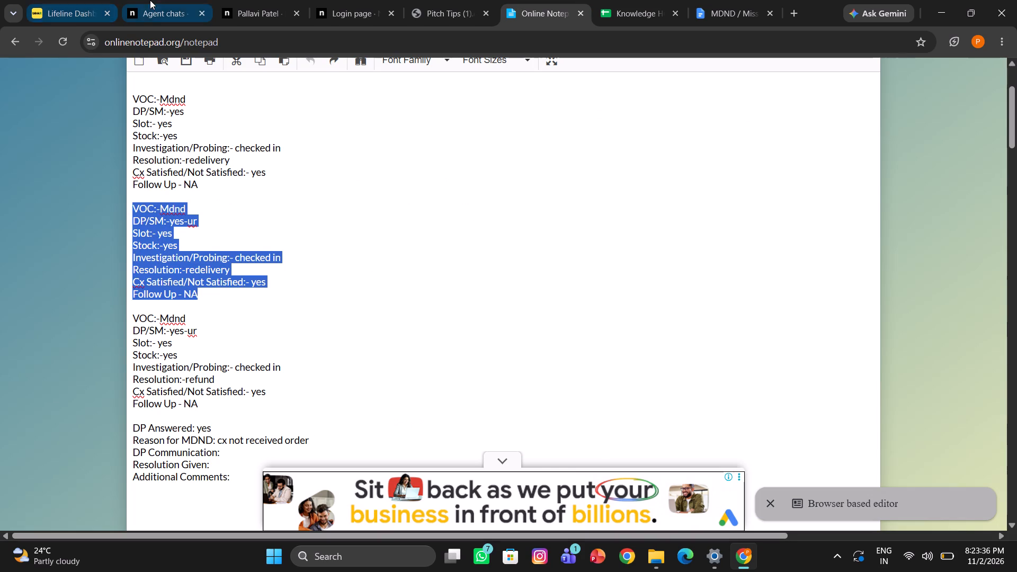
pyautogui.click(150, 0)
pyautogui.scroll(-4, 438, 320)
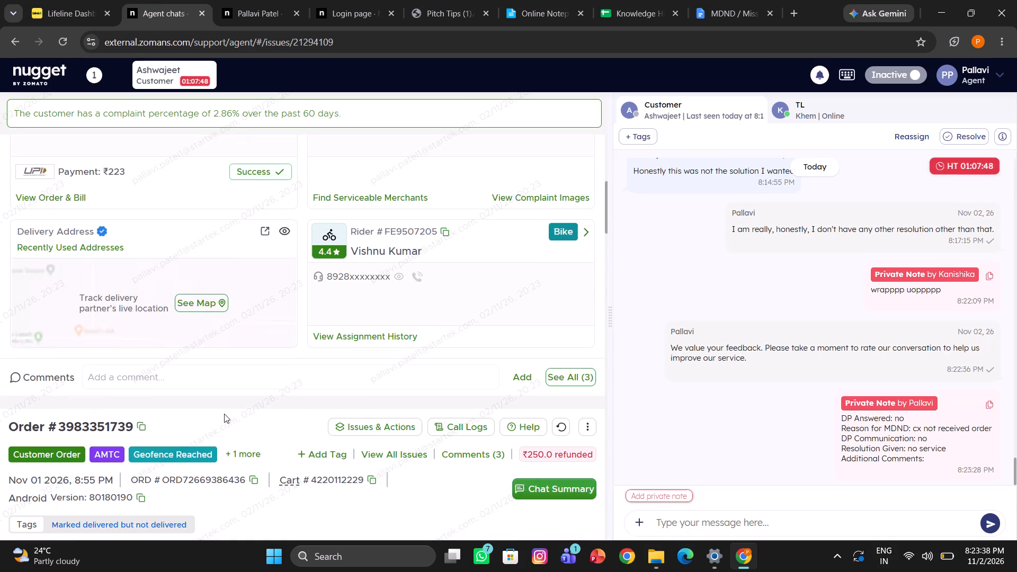
pyautogui.click(150, 380)
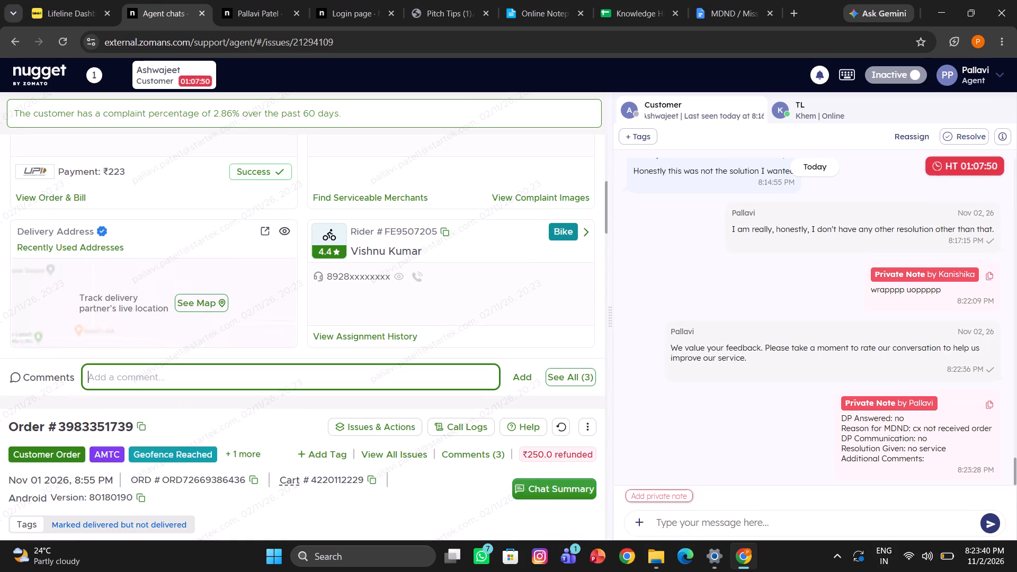
pyautogui.hotkey('ctrl', 'v')
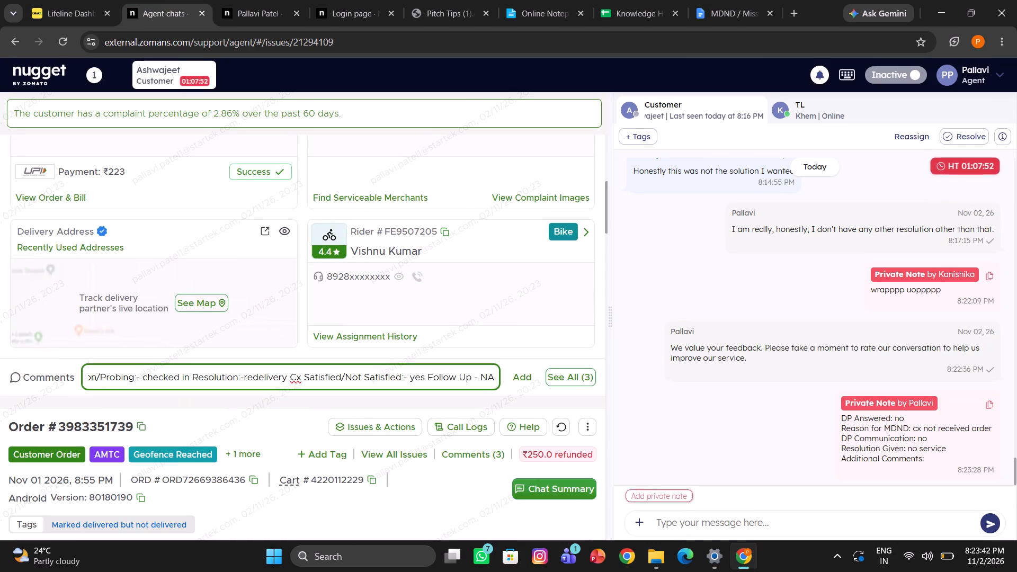
# Replace the comment's Resolution value with "service no" and submit the comment on the order.
pyautogui.moveTo(288, 374); pyautogui.dragTo(255, 375)
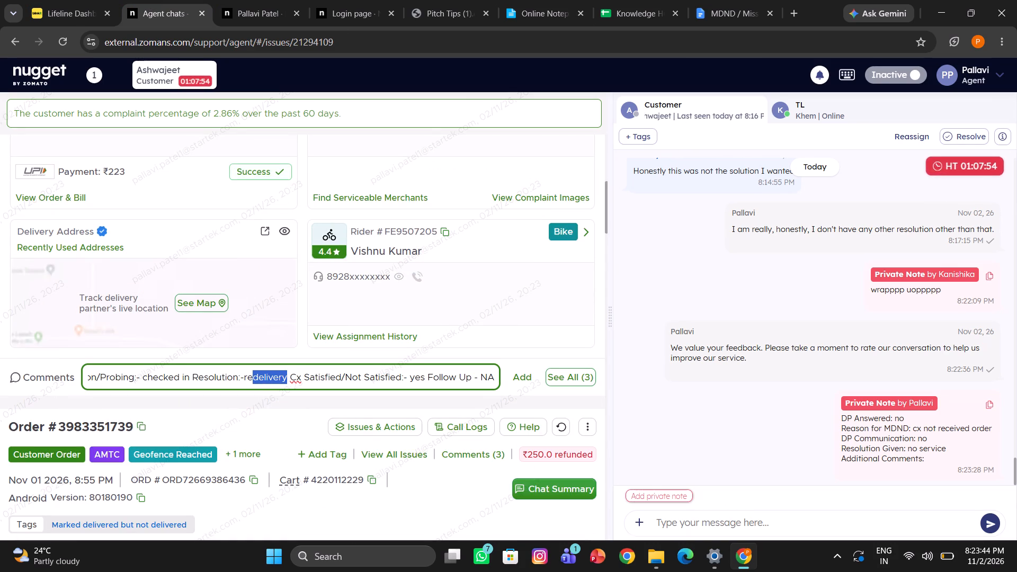
pyautogui.moveTo(255, 375); pyautogui.dragTo(245, 376)
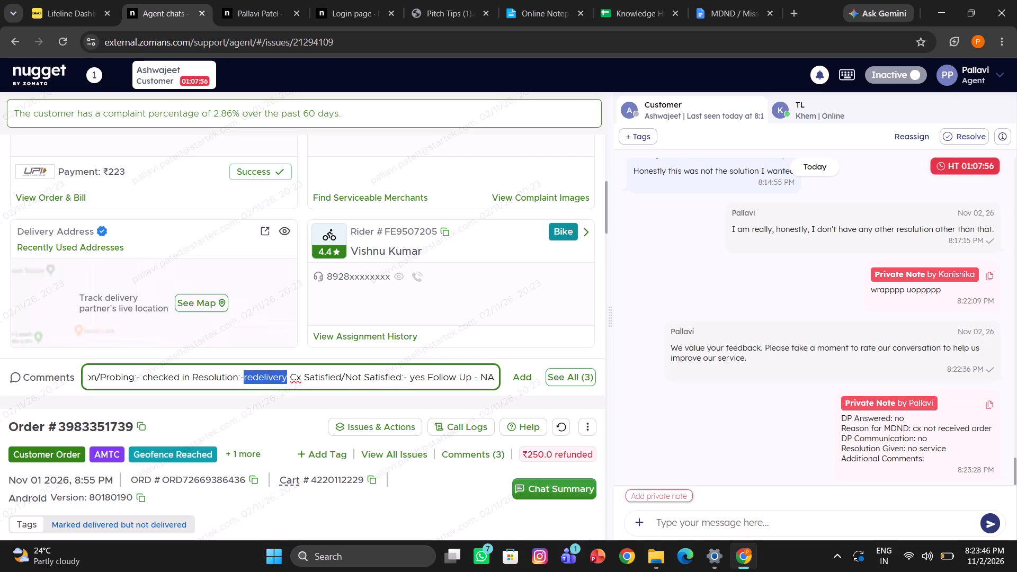
pyautogui.moveTo(245, 376); pyautogui.dragTo(245, 374)
pyautogui.press('BackSpace')
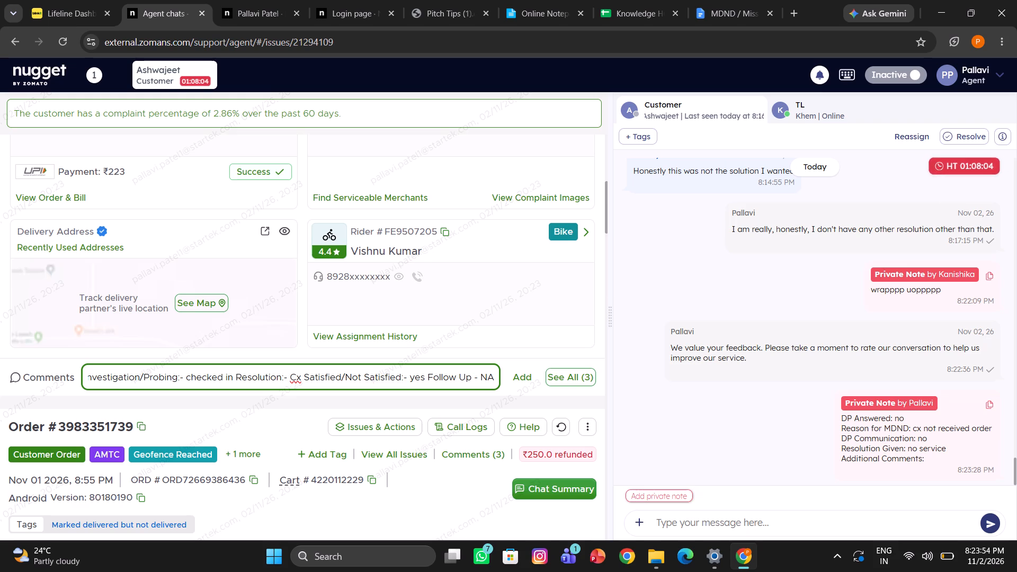
pyautogui.write('service')
pyautogui.press('space')
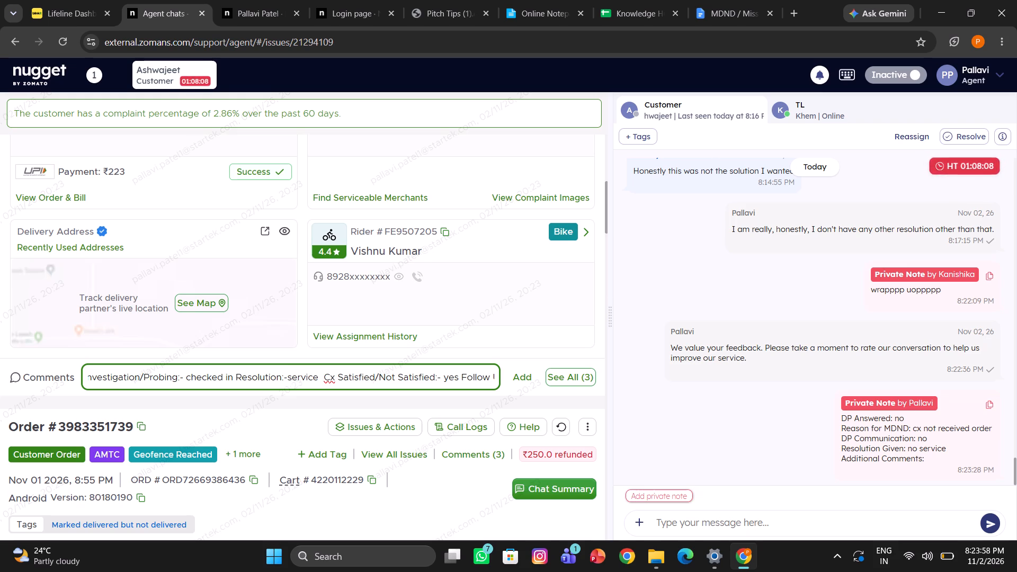
pyautogui.press('n')
pyautogui.write('o')
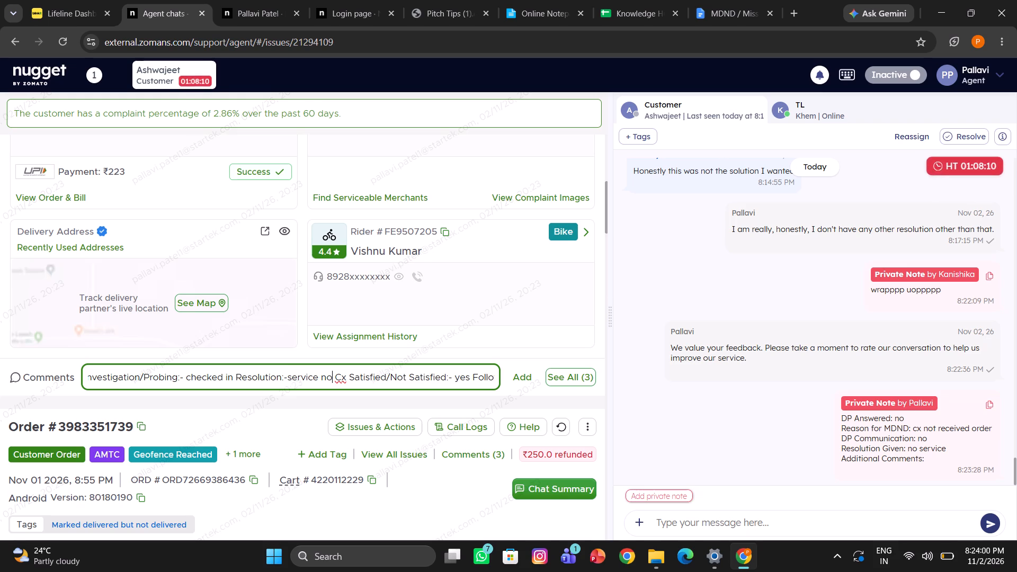
pyautogui.press('space')
pyautogui.hscroll(3, 245, 374)
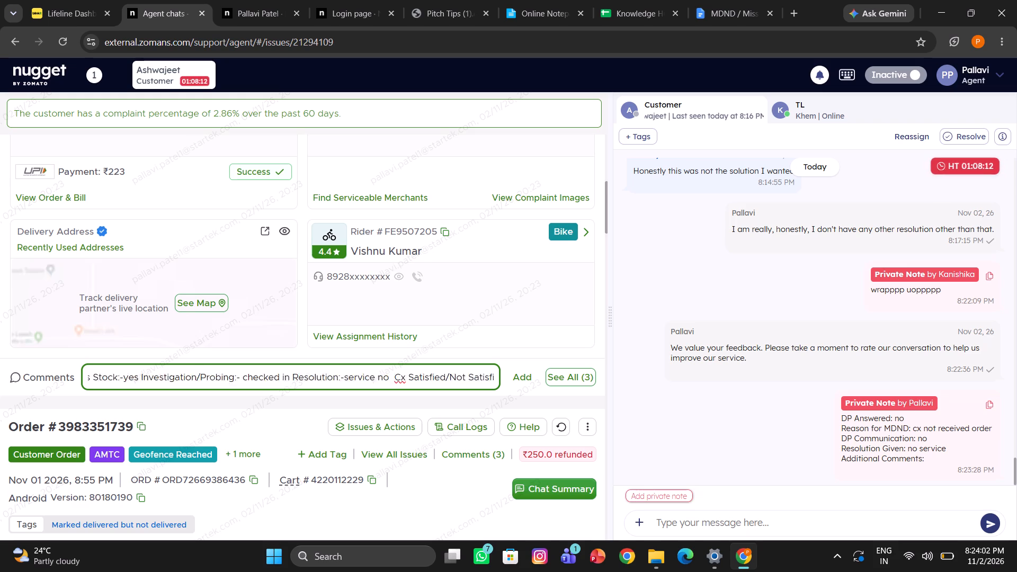
pyautogui.hscroll(4, 245, 374)
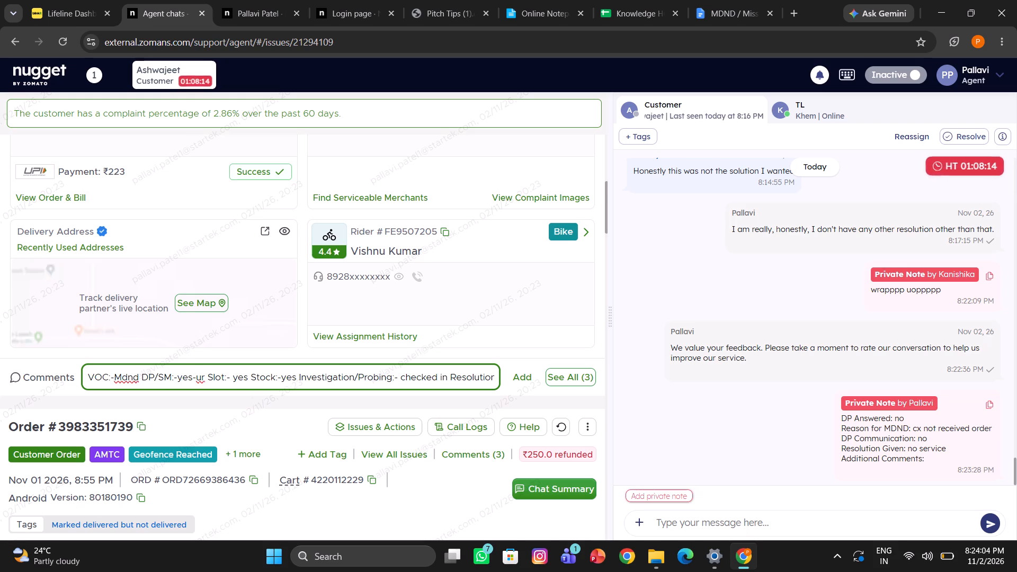
pyautogui.press('Return')
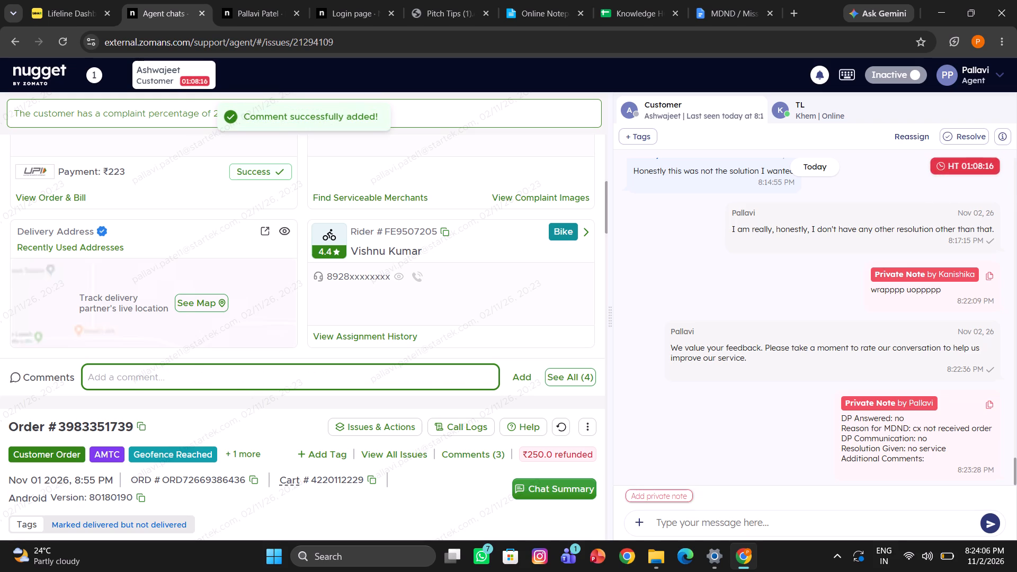
# Look up the closing canned response with "clo" and send the "Thankyou for choosing Blinkit" message to the customer.
pyautogui.click(672, 516)
pyautogui.write('/clo')
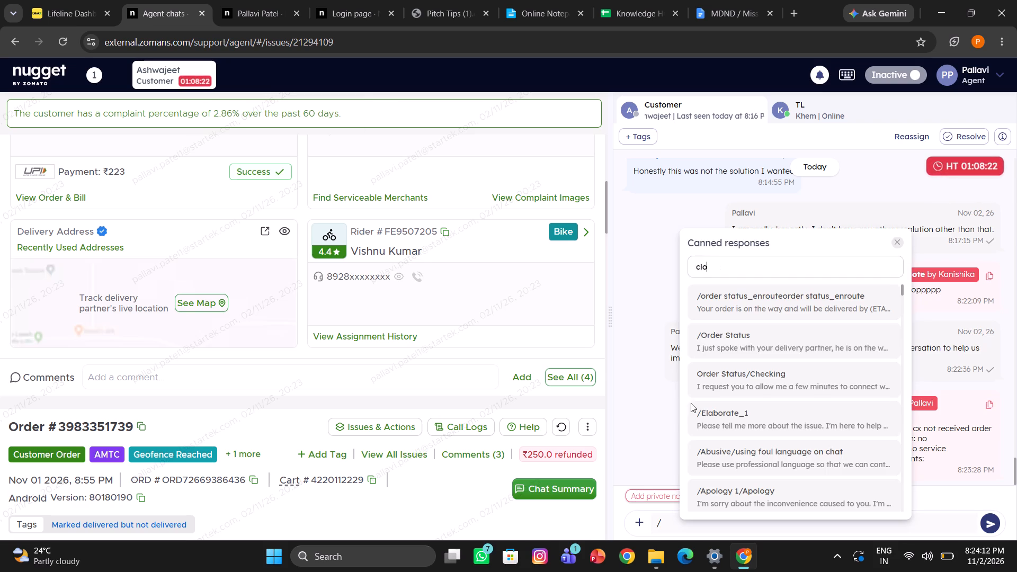
pyautogui.click(735, 287)
pyautogui.press('Return')
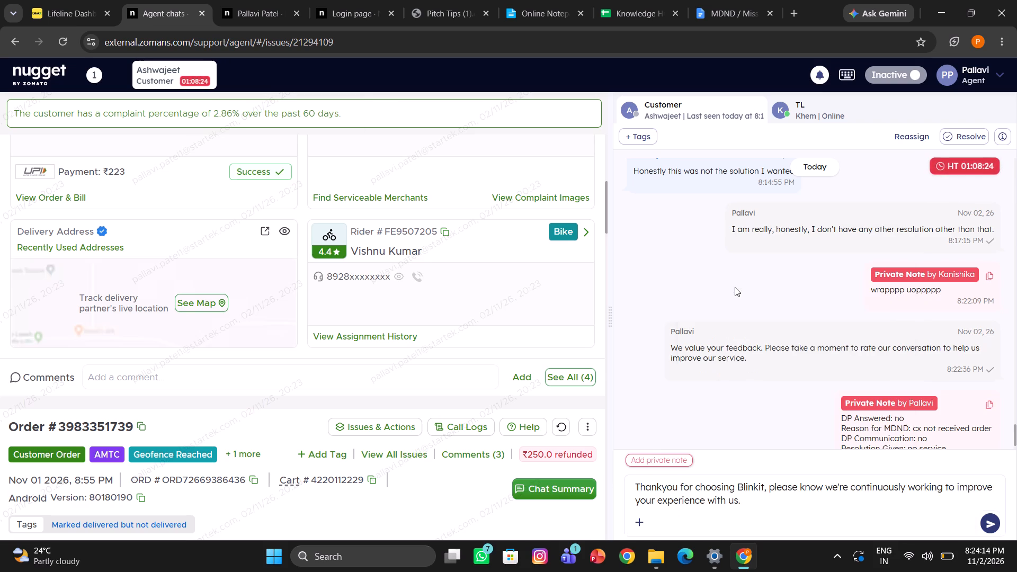
pyautogui.press('Return')
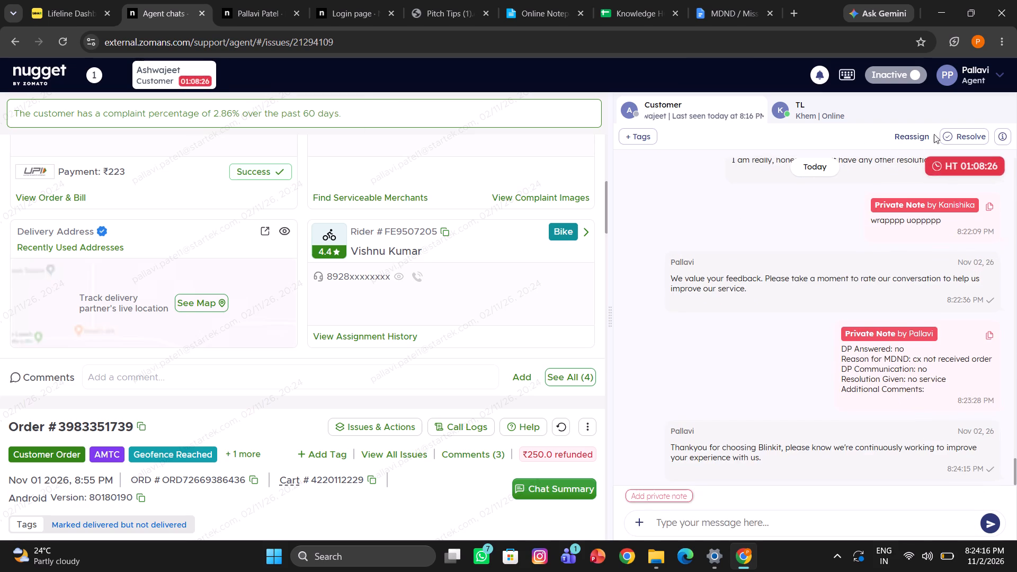
# Start resolving the chat, search the tags for "mdnd", and submit the disposition tag "MDND – Resolved".
pyautogui.click(948, 133)
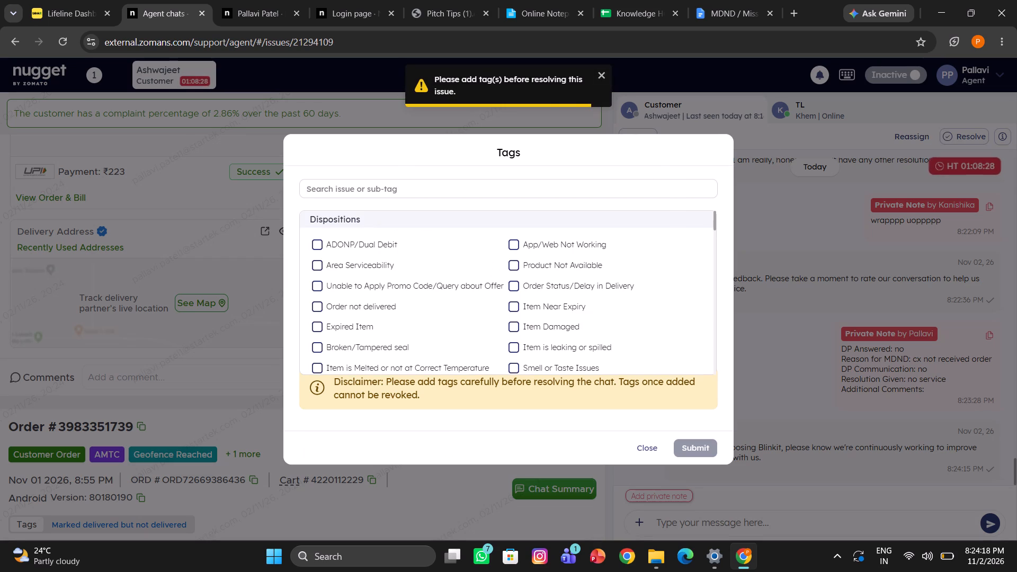
pyautogui.write('mdnd')
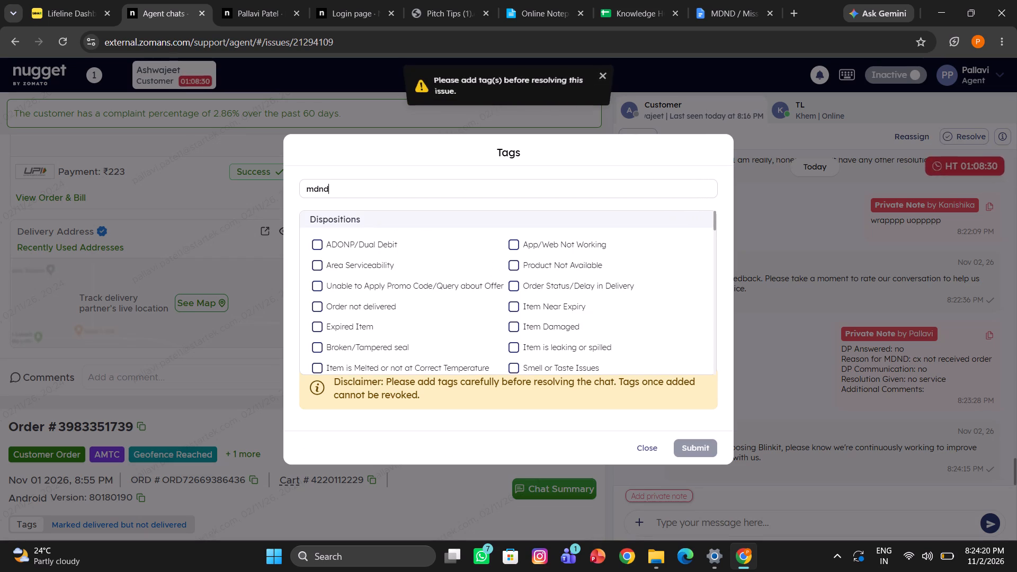
pyautogui.click(339, 263)
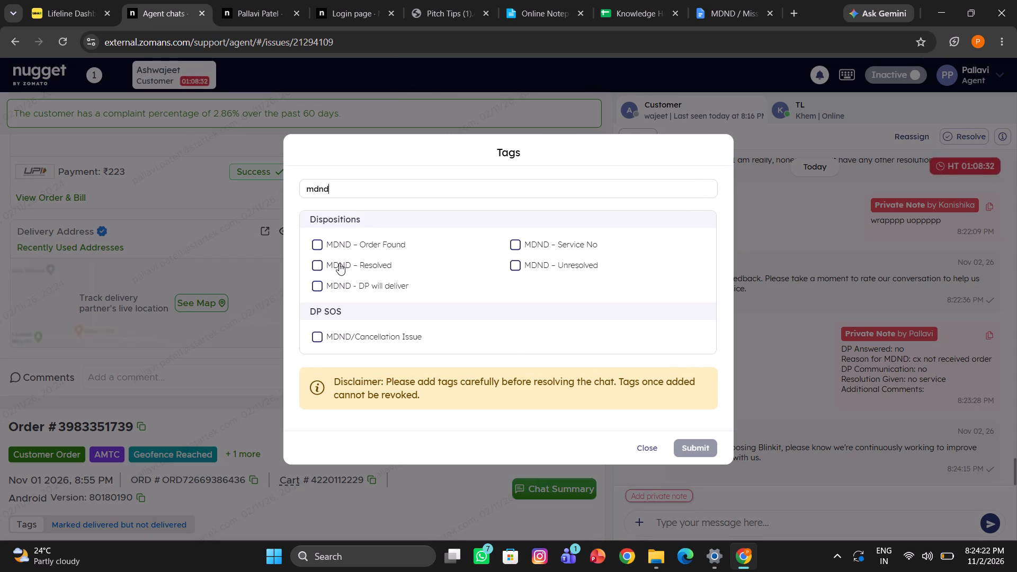
pyautogui.click(697, 442)
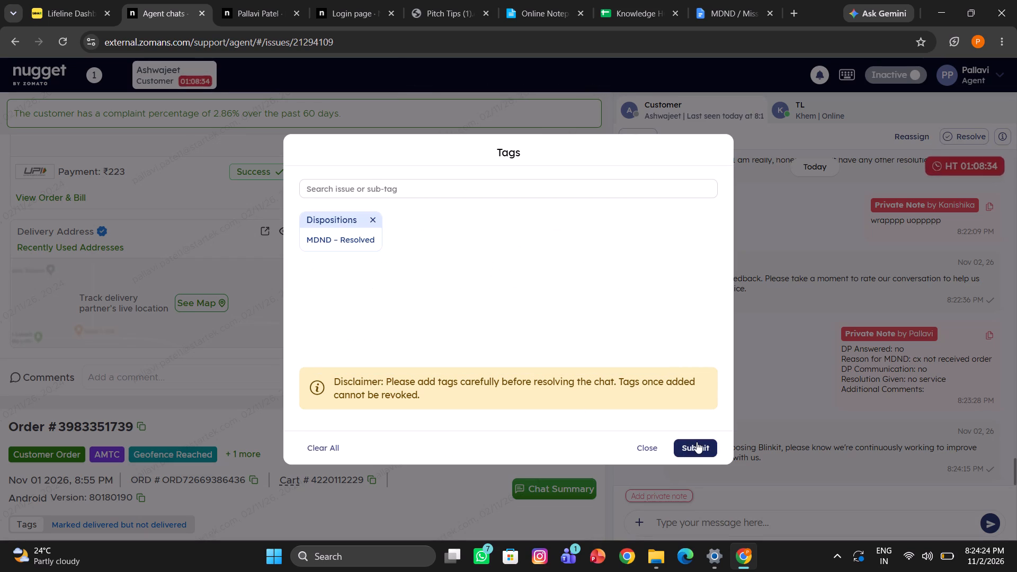
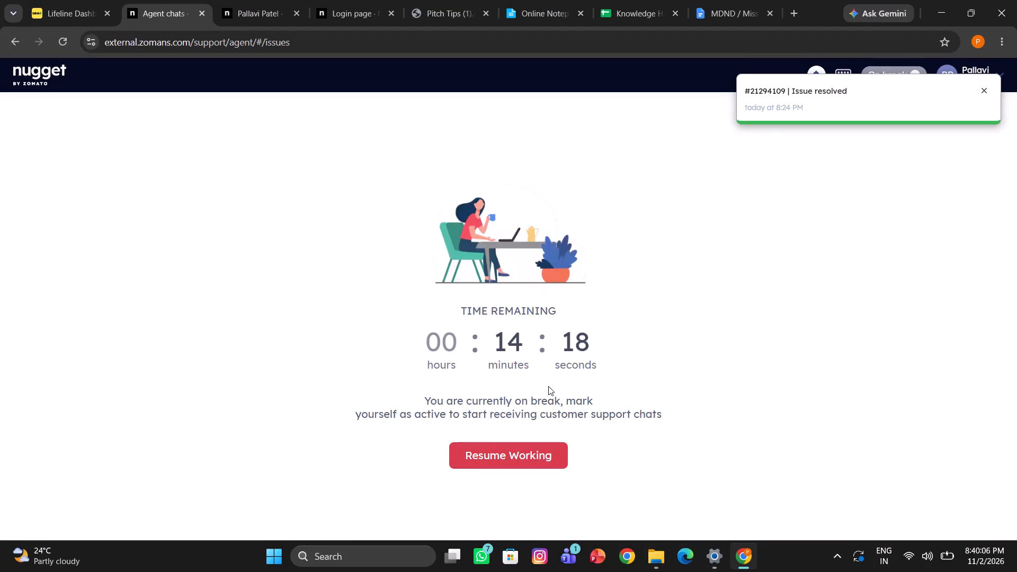
# Dismiss the resolved-issue notification, end the break and resume working to receive customer chats.
pyautogui.click(980, 88)
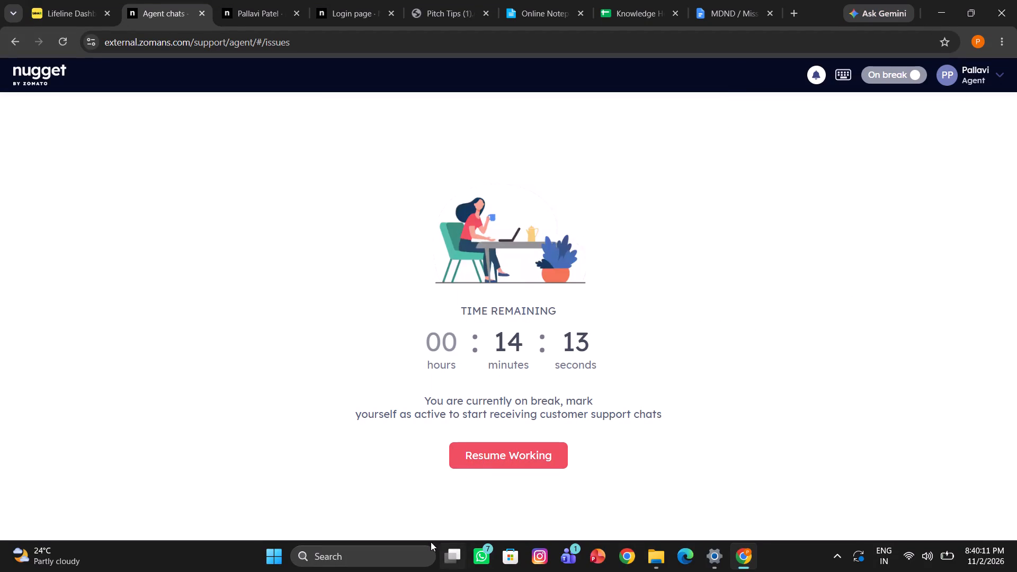
pyautogui.click(520, 451)
pyautogui.click(644, 318)
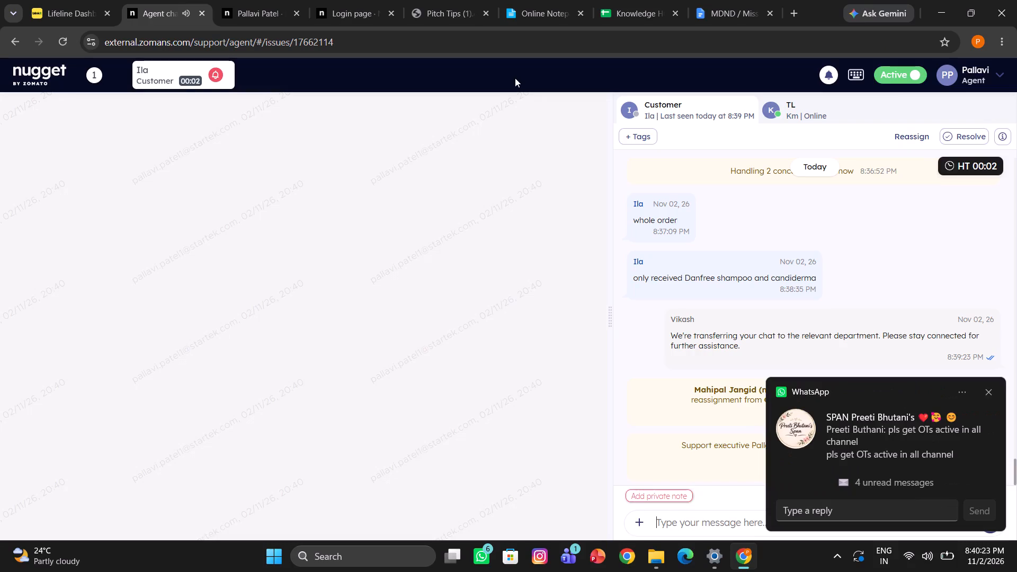
# Copy the full first-response greeting under the FR heading in the Pitch Tips document.
pyautogui.click(435, 0)
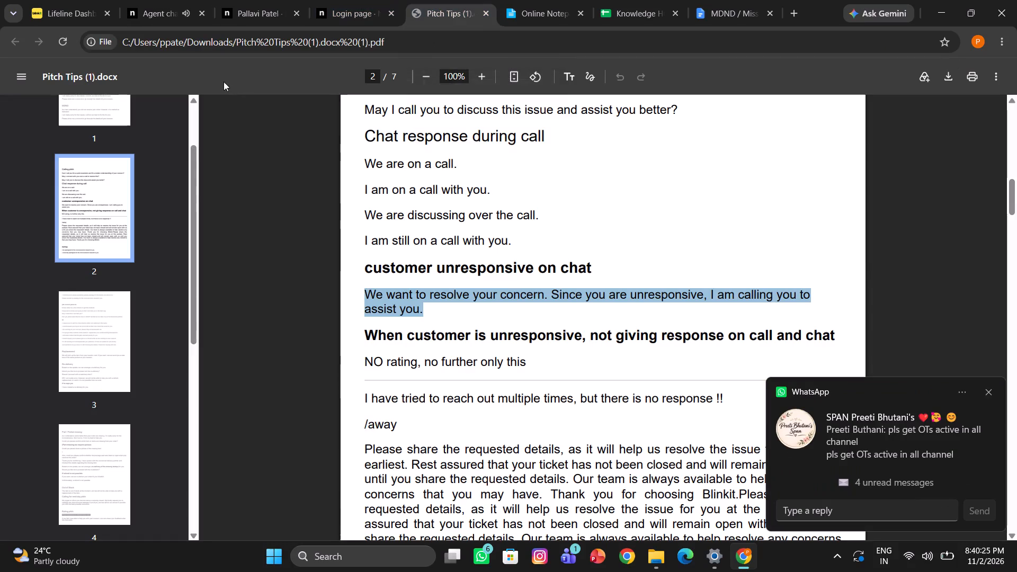
pyautogui.click(441, 285)
pyautogui.scroll(2, 441, 285)
pyautogui.scroll(1, 386, 167)
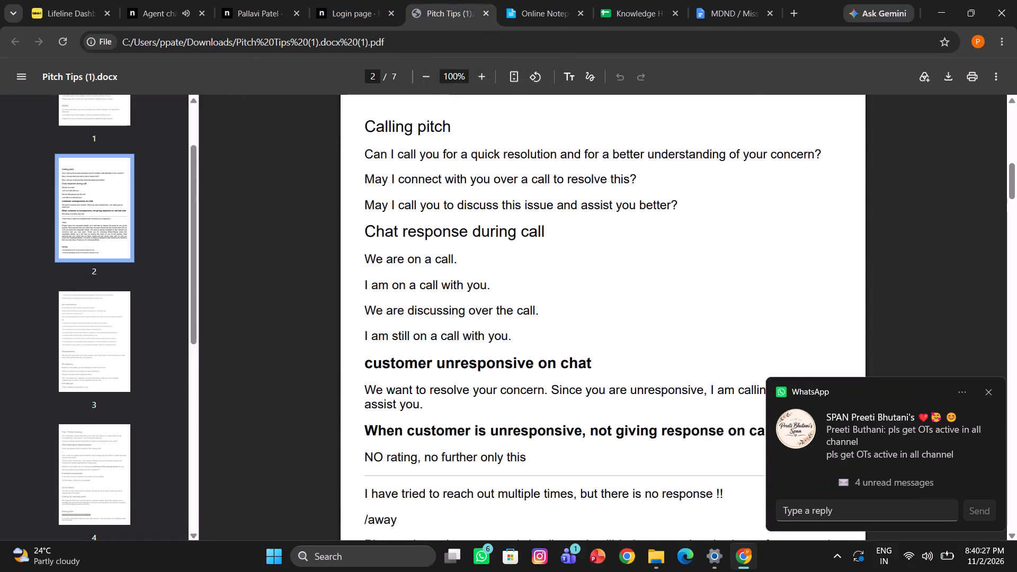
pyautogui.scroll(5, 386, 167)
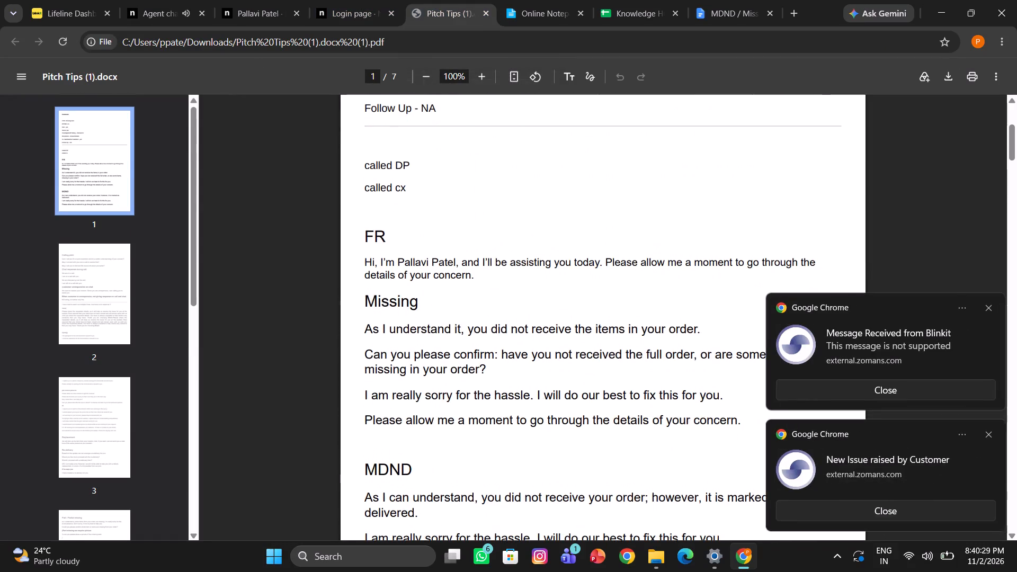
pyautogui.moveTo(364, 260); pyautogui.dragTo(479, 273)
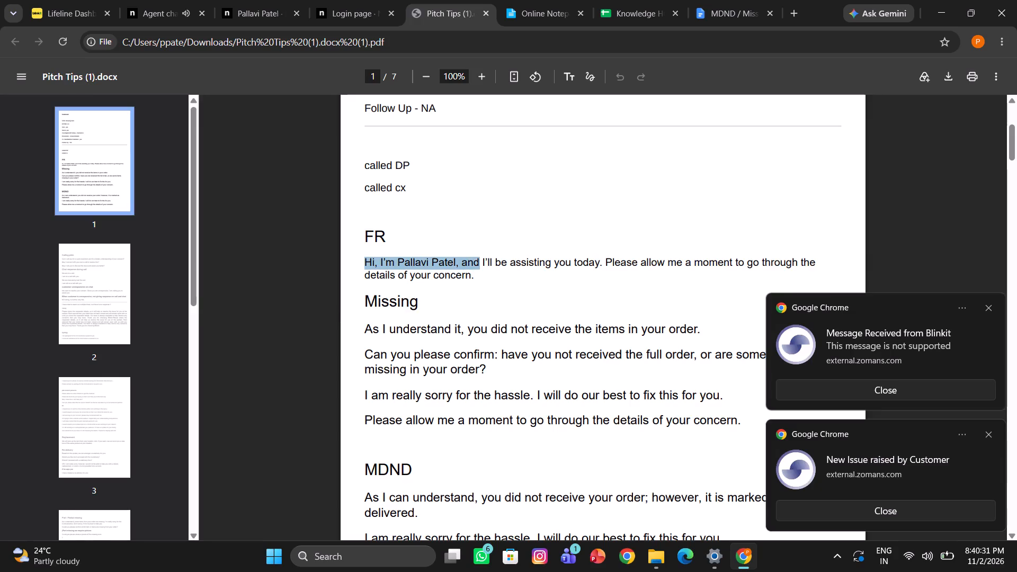
pyautogui.moveTo(479, 273); pyautogui.dragTo(478, 280)
pyautogui.hotkey('ctrl', 'c')
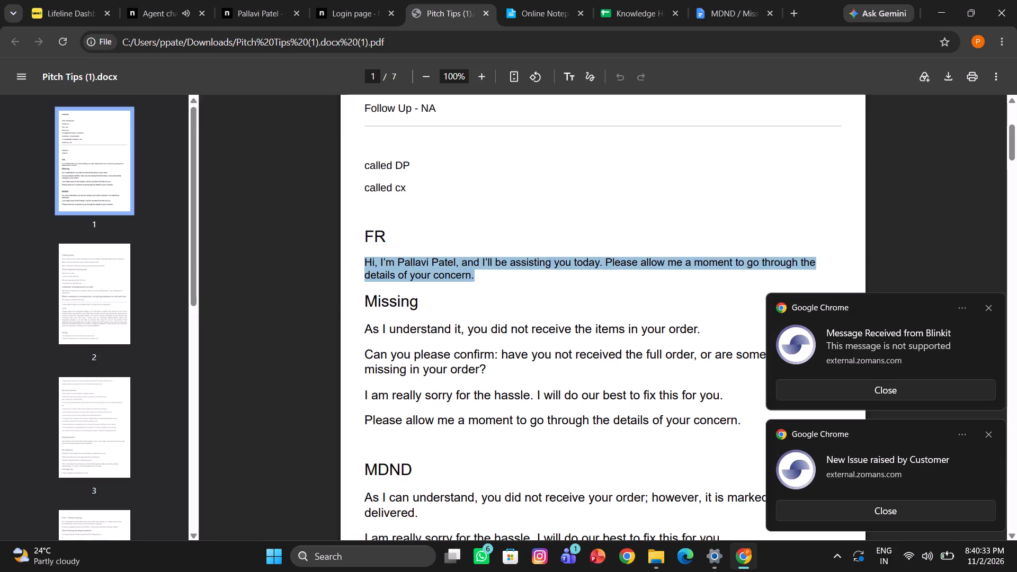
pyautogui.click(174, 0)
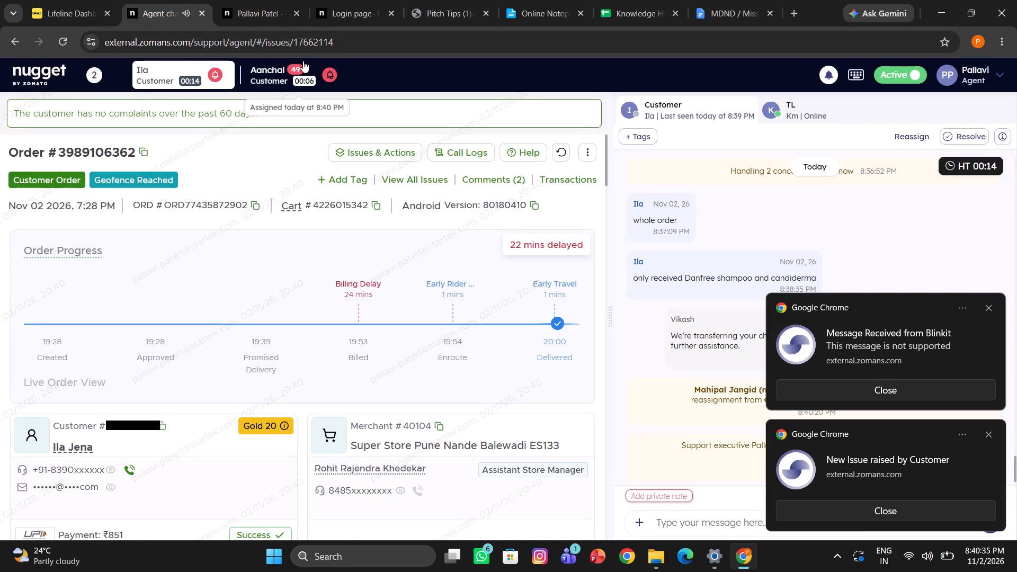
pyautogui.click(303, 61)
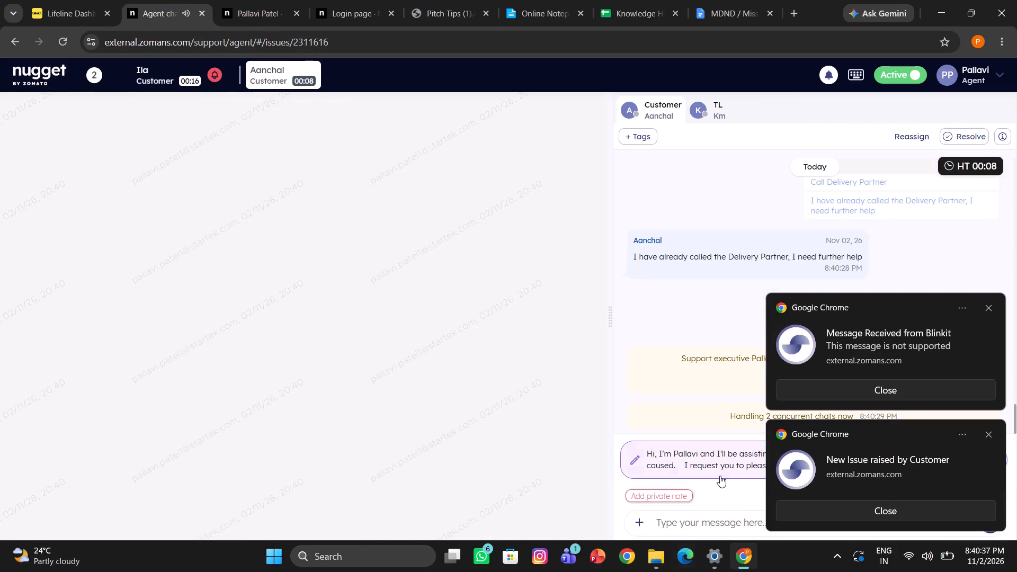
pyautogui.click(719, 457)
pyautogui.click(689, 489)
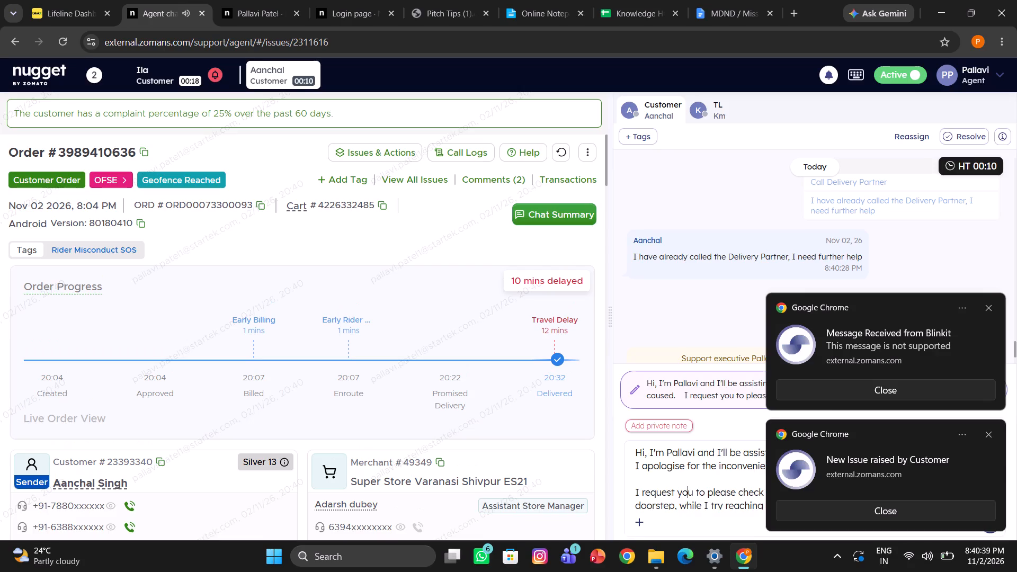
pyautogui.press('Return')
pyautogui.click(208, 63)
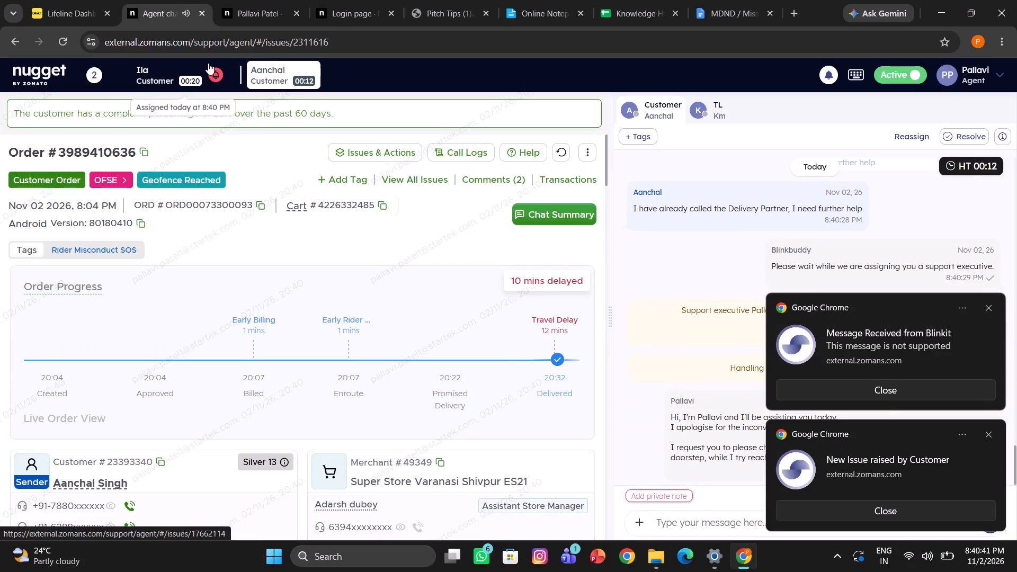
pyautogui.scroll(-6, 716, 445)
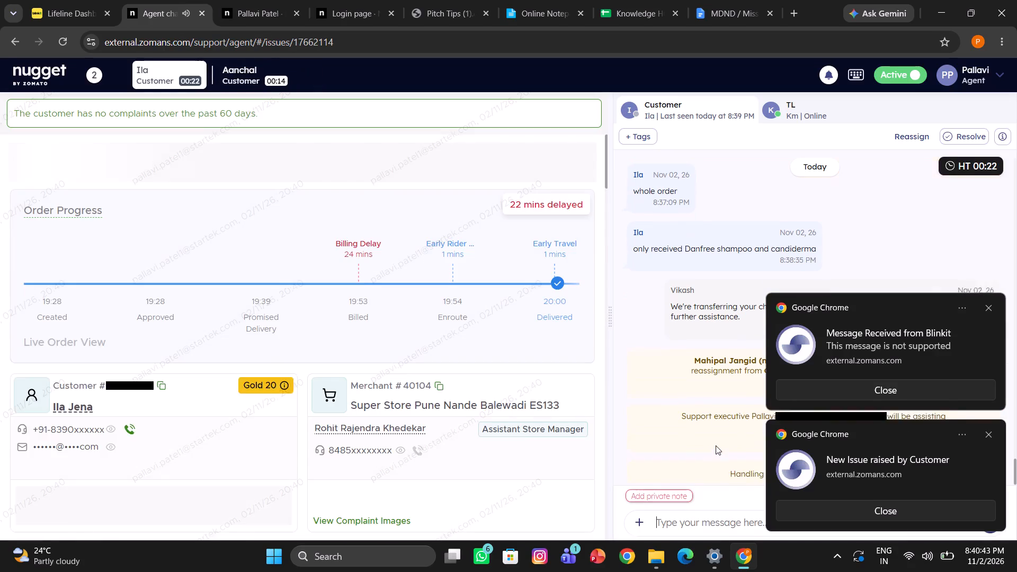
pyautogui.scroll(-3, 716, 445)
pyautogui.scroll(-2, 717, 535)
pyautogui.hotkey('ctrl', 'v')
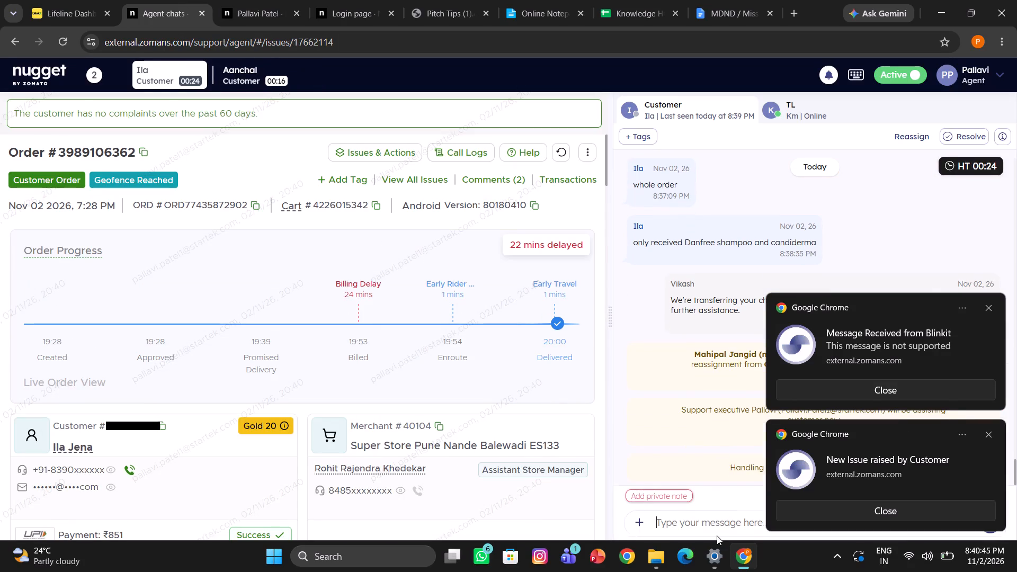
pyautogui.press('Up')
pyautogui.press('BackSpace')
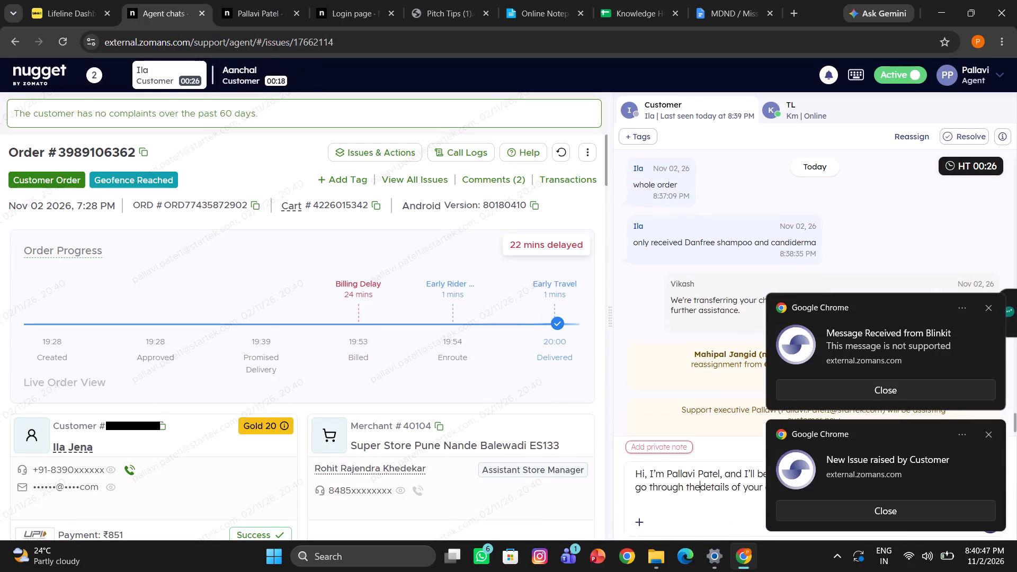
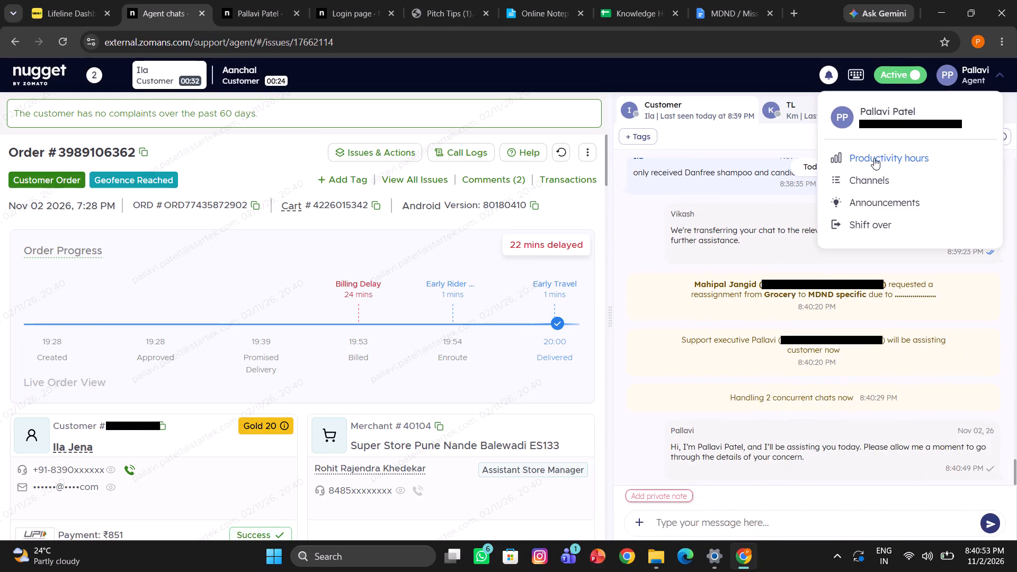
# View today's productivity hours page and return to the agent chats.
pyautogui.click(874, 158)
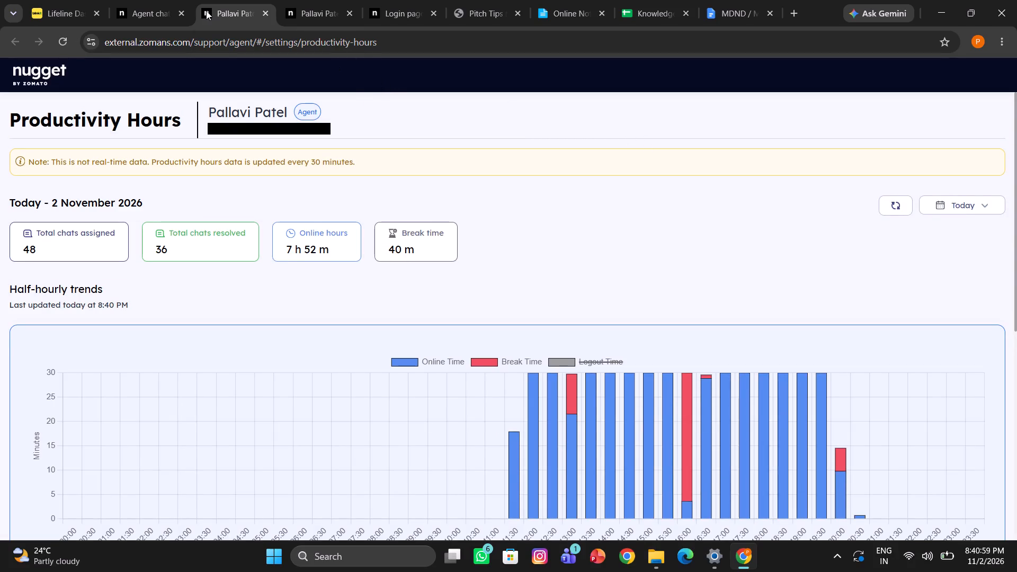
pyautogui.click(169, 8)
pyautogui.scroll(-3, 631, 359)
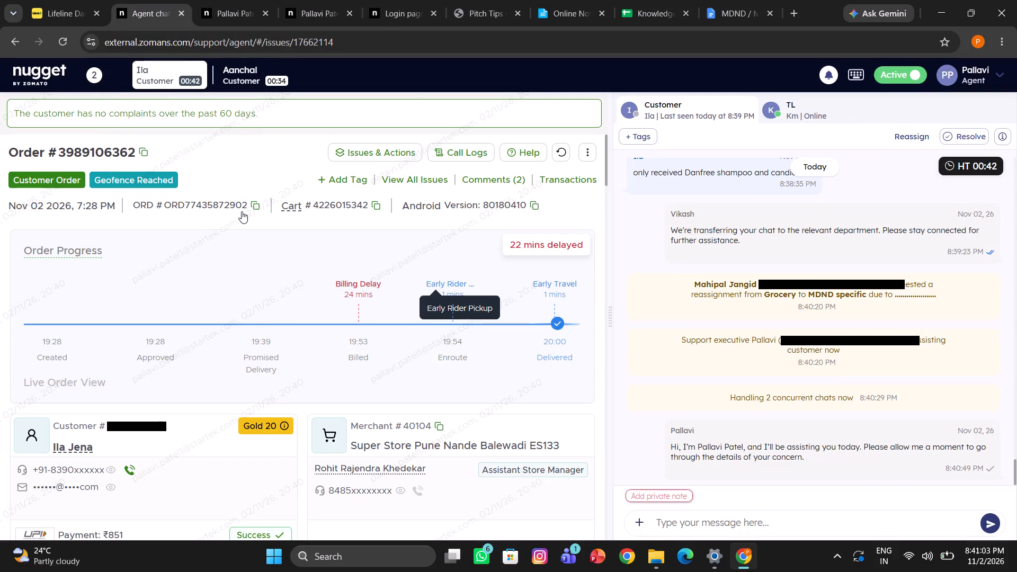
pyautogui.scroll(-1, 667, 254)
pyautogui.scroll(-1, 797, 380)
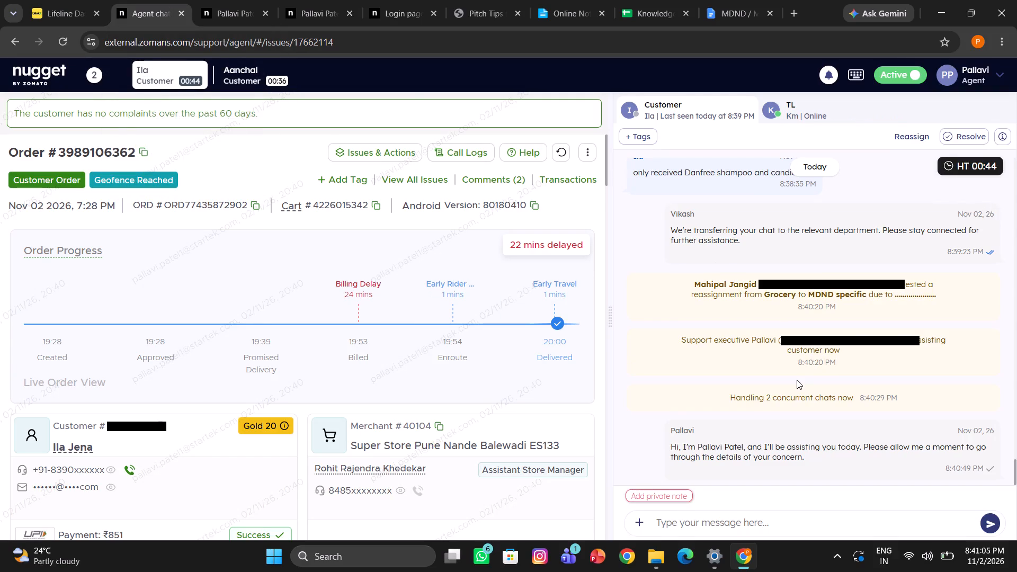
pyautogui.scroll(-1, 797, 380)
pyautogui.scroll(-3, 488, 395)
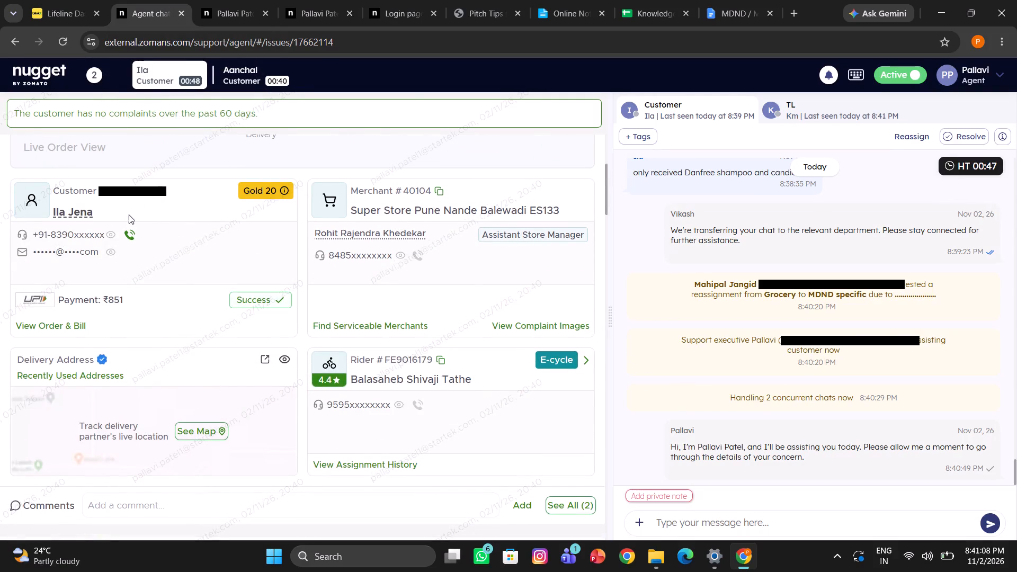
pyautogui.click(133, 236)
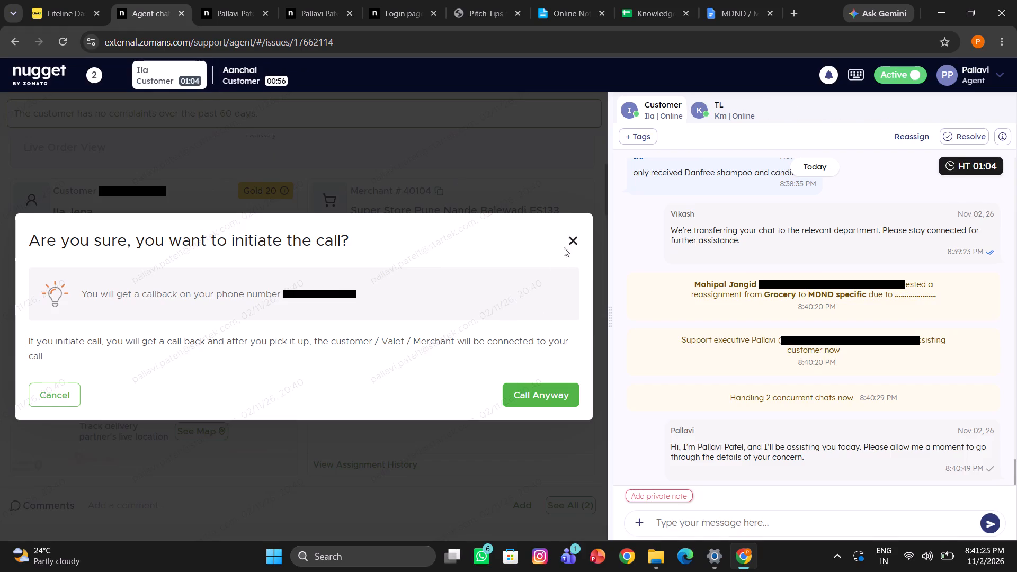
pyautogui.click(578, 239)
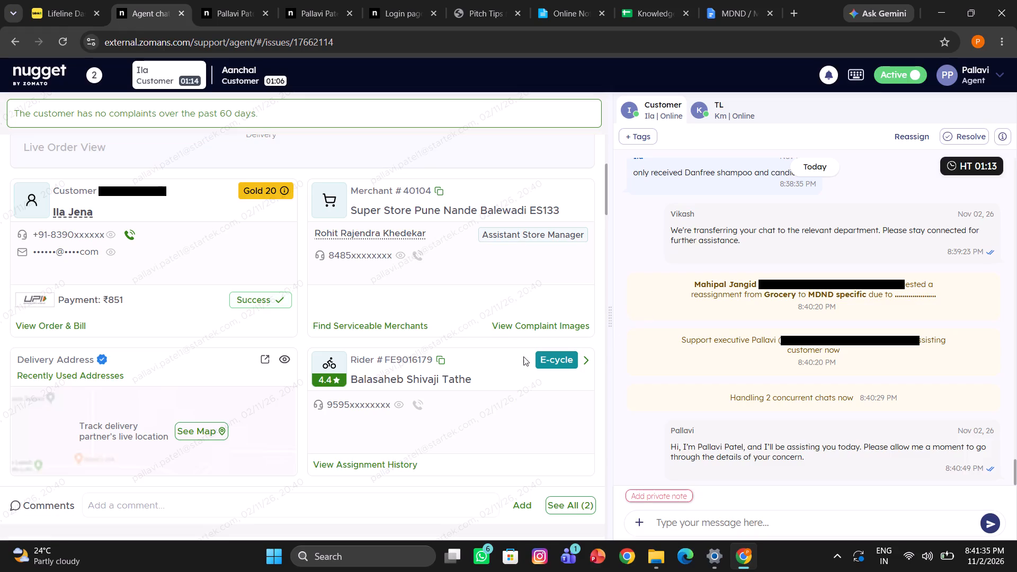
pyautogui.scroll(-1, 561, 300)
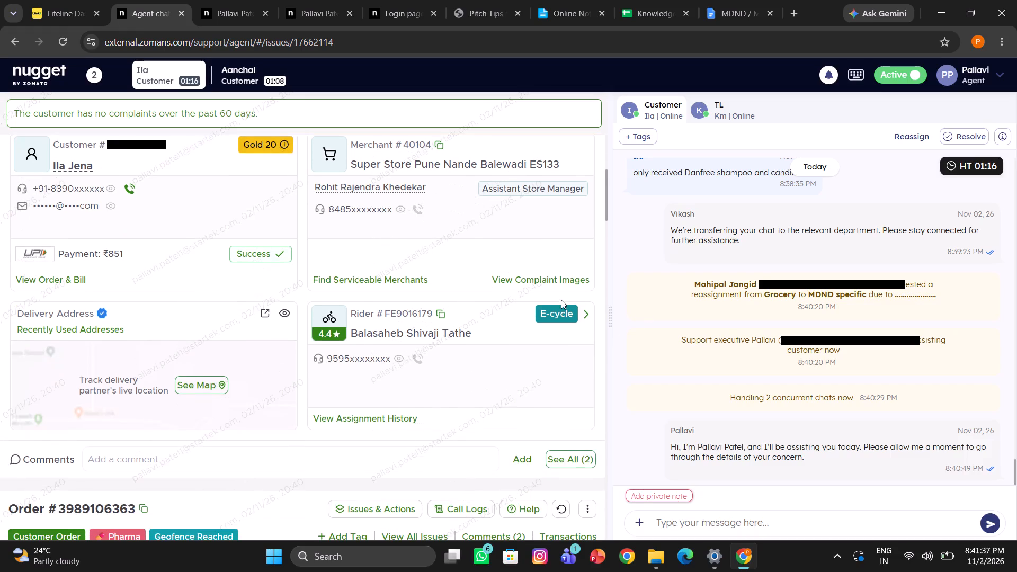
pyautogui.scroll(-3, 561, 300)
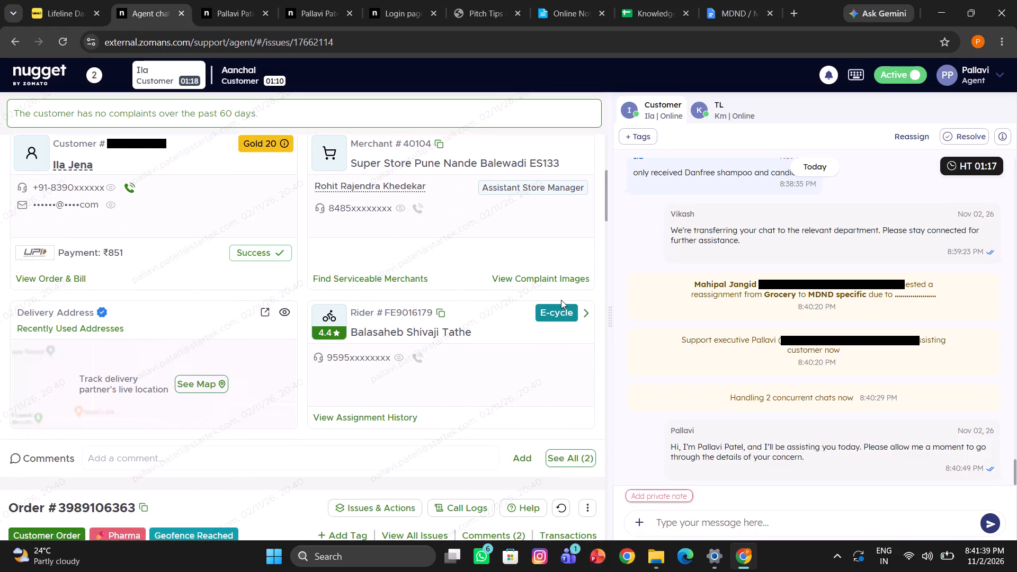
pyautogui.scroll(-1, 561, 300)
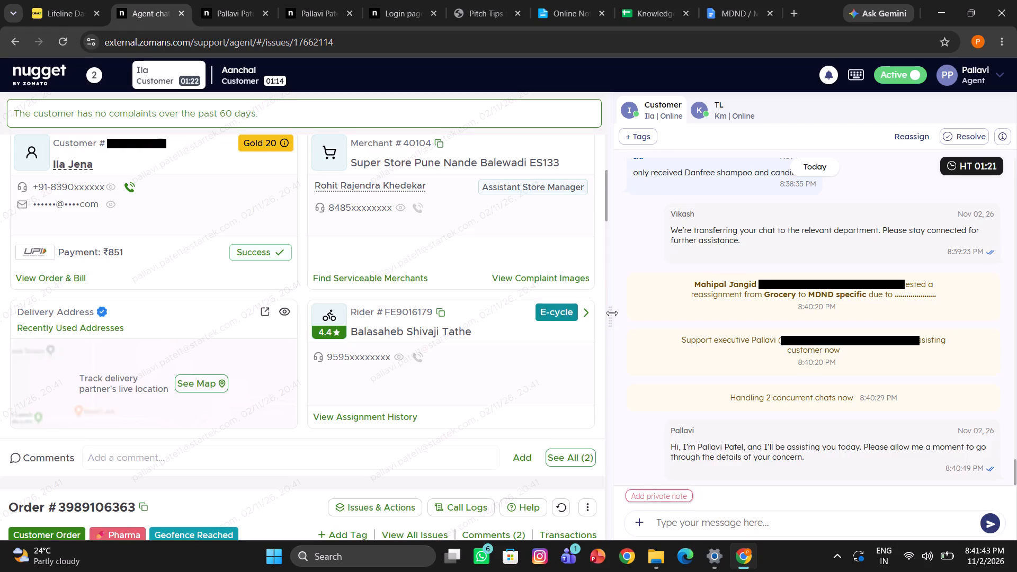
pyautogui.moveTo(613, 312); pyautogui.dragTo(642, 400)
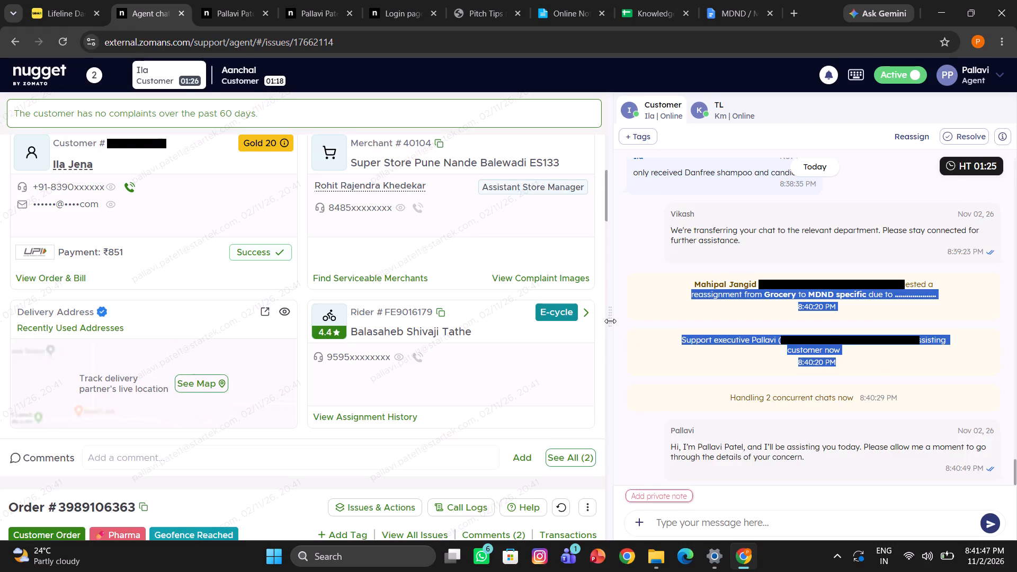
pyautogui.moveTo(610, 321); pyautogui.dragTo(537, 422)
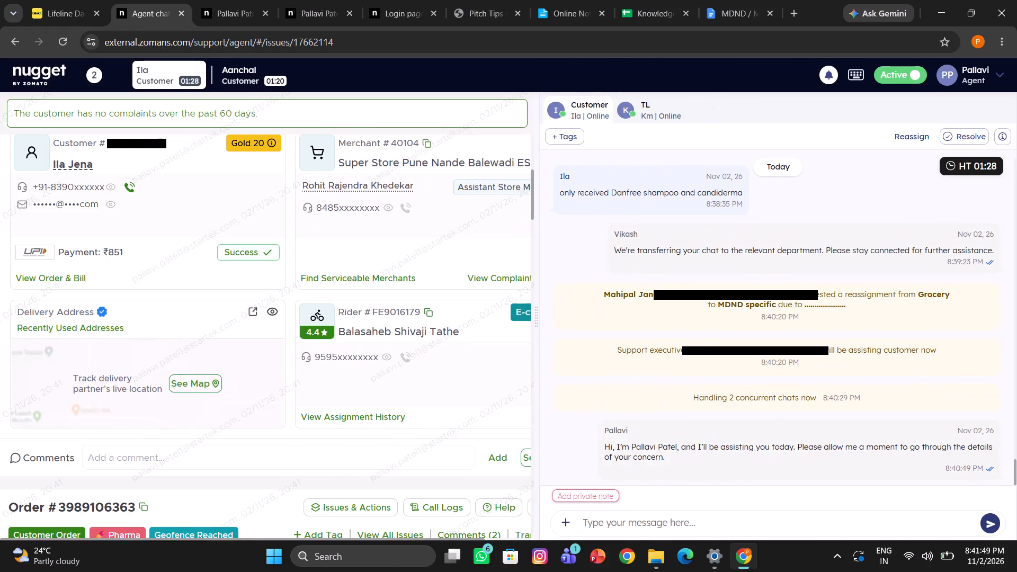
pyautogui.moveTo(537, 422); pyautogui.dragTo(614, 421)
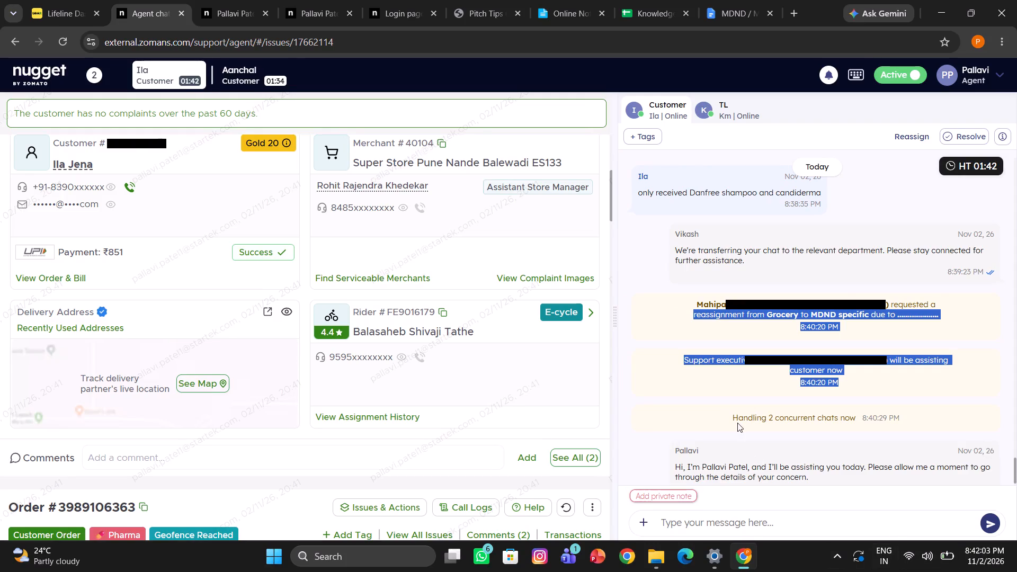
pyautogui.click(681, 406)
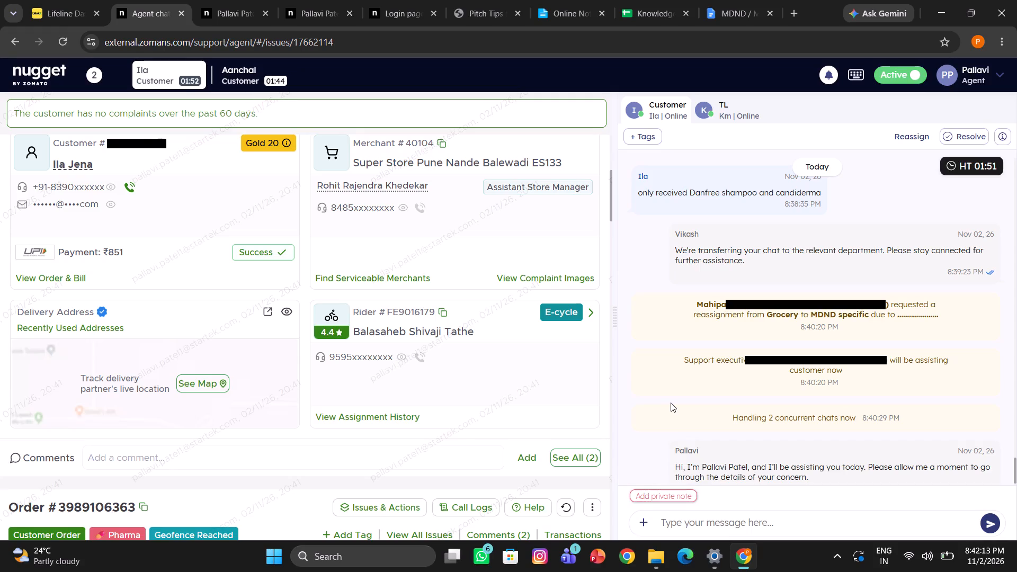
pyautogui.scroll(-5, 671, 403)
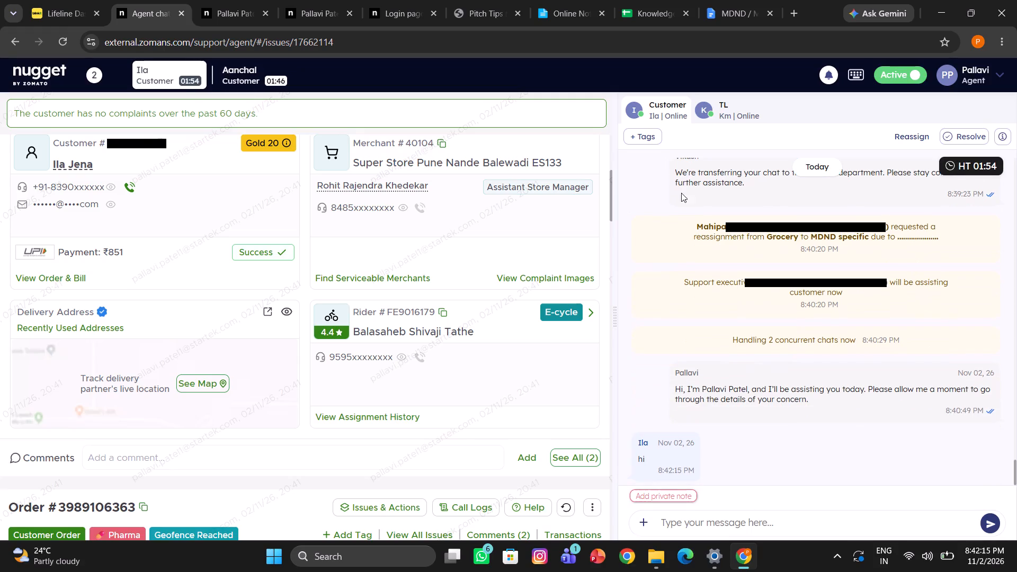
pyautogui.scroll(-1, 718, 334)
pyautogui.tripleClick(703, 398)
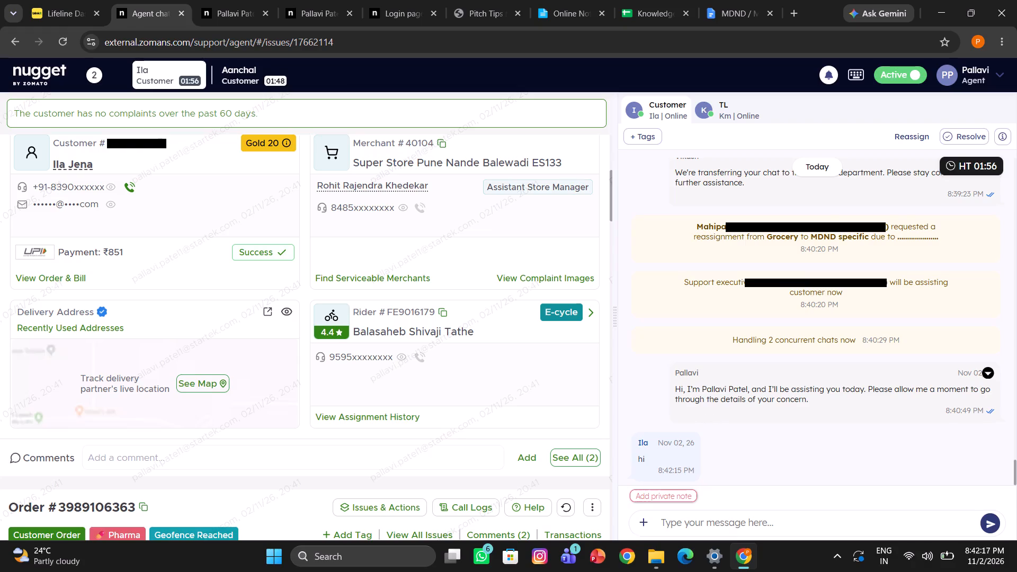
pyautogui.click(703, 398)
pyautogui.click(693, 386)
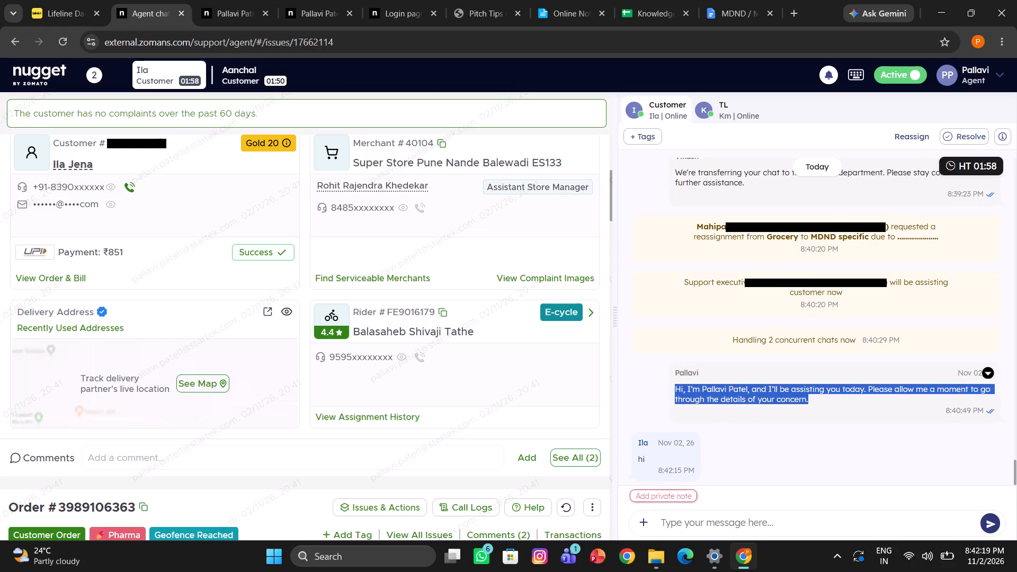
pyautogui.tripleClick(682, 388)
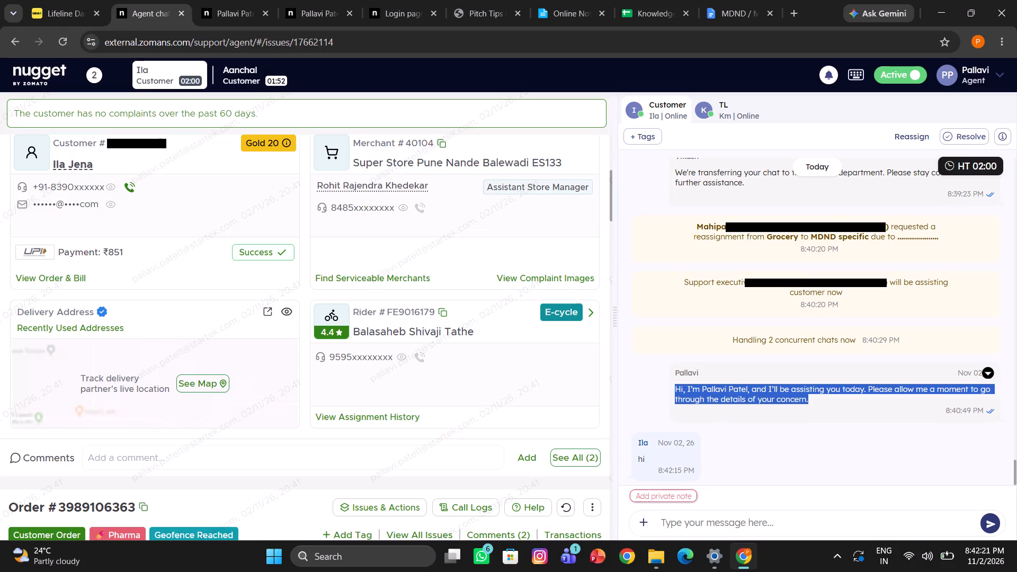
pyautogui.click(698, 389)
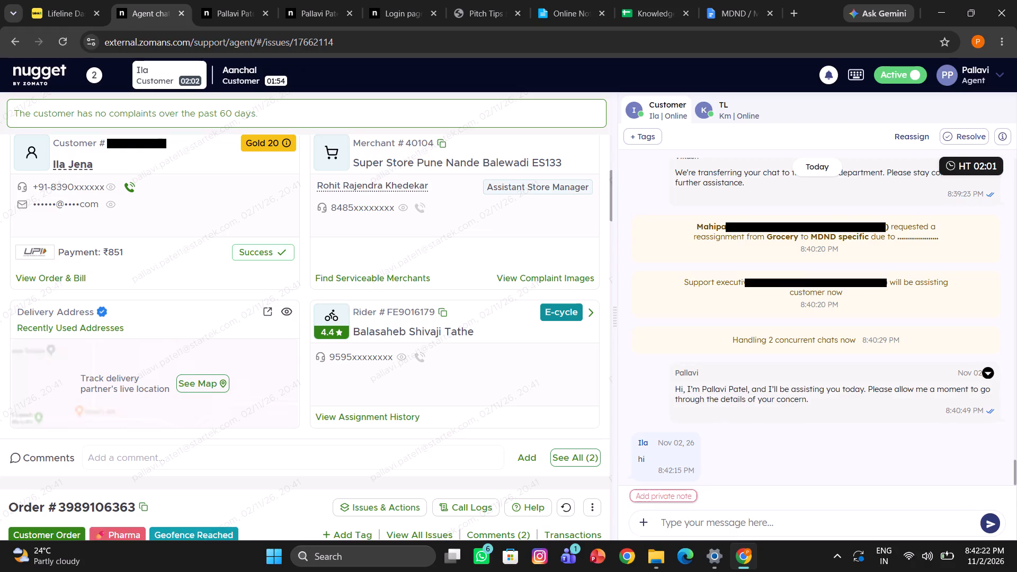
pyautogui.moveTo(676, 386); pyautogui.dragTo(846, 388)
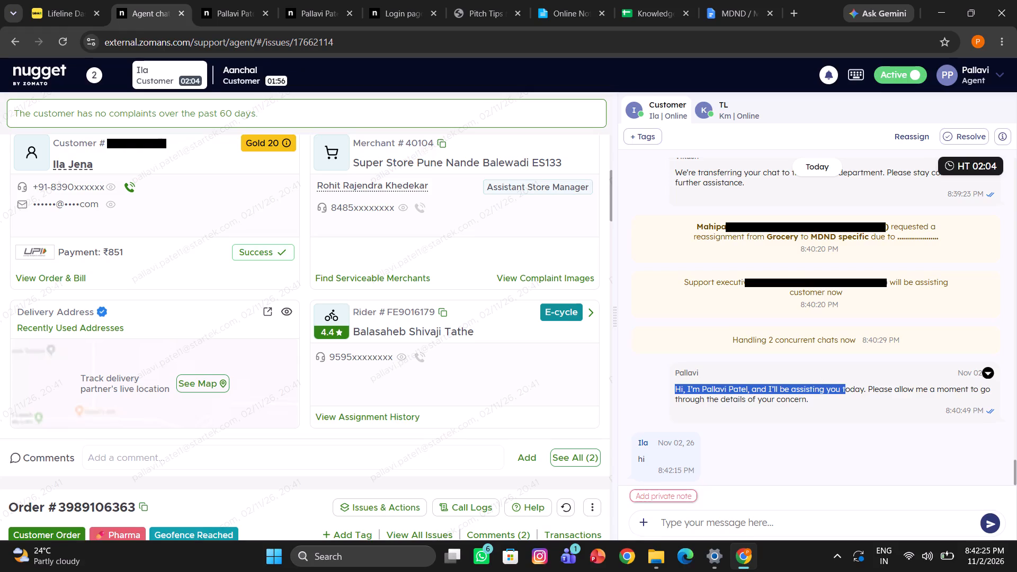
pyautogui.moveTo(846, 388); pyautogui.dragTo(848, 388)
pyautogui.click(848, 388)
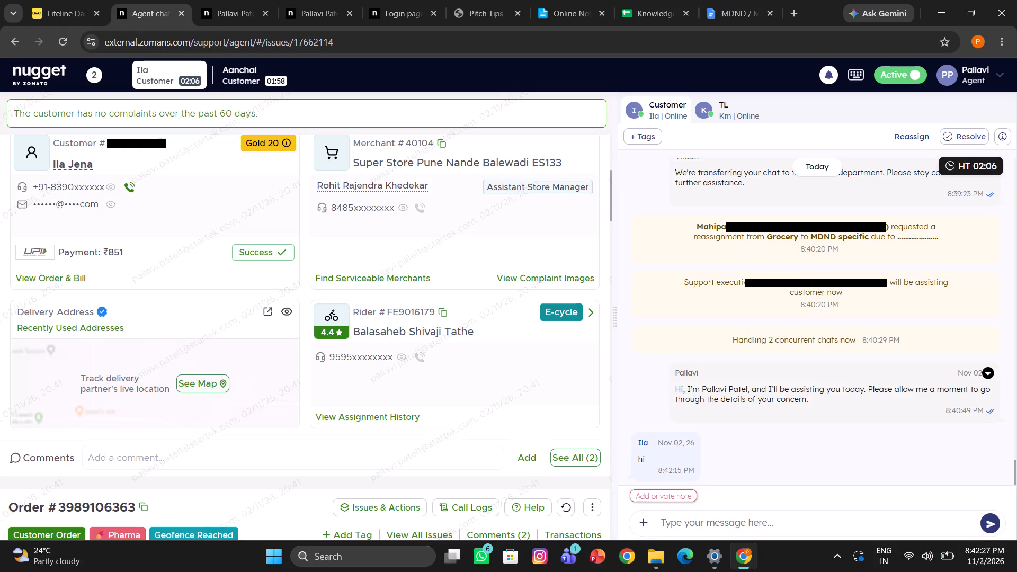
pyautogui.moveTo(842, 388); pyautogui.dragTo(959, 379)
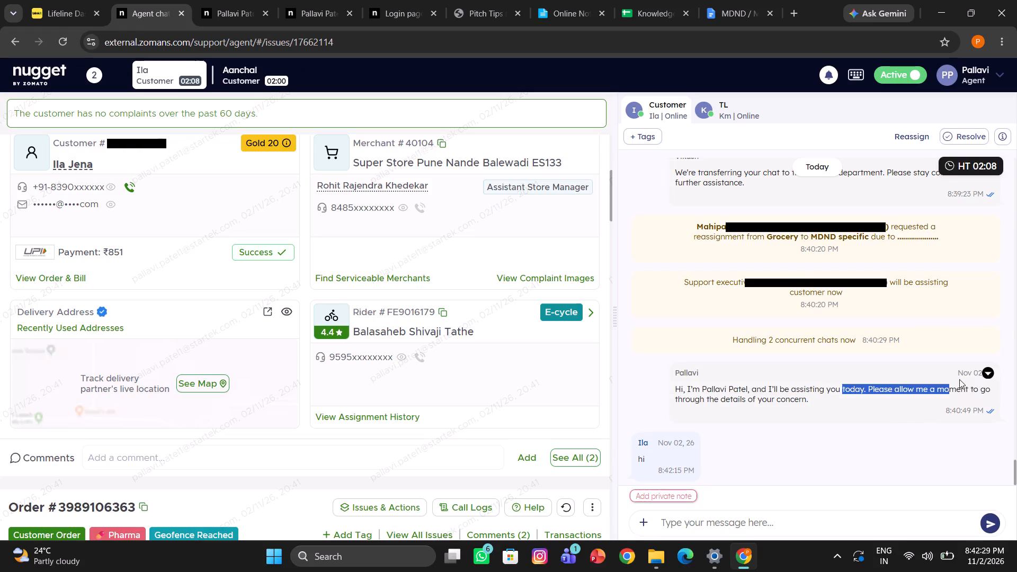
pyautogui.moveTo(959, 379); pyautogui.dragTo(1016, 384)
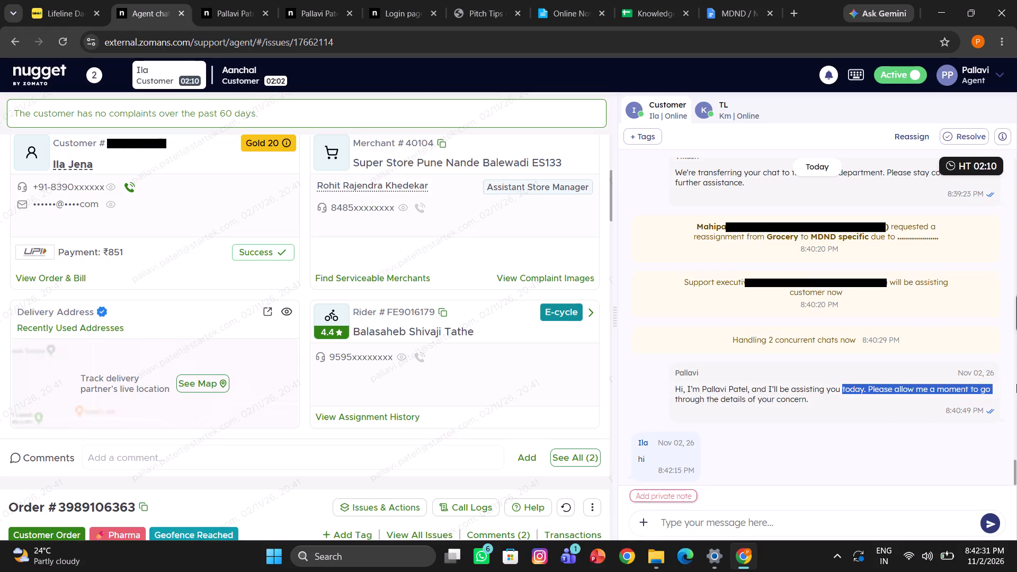
pyautogui.click(817, 410)
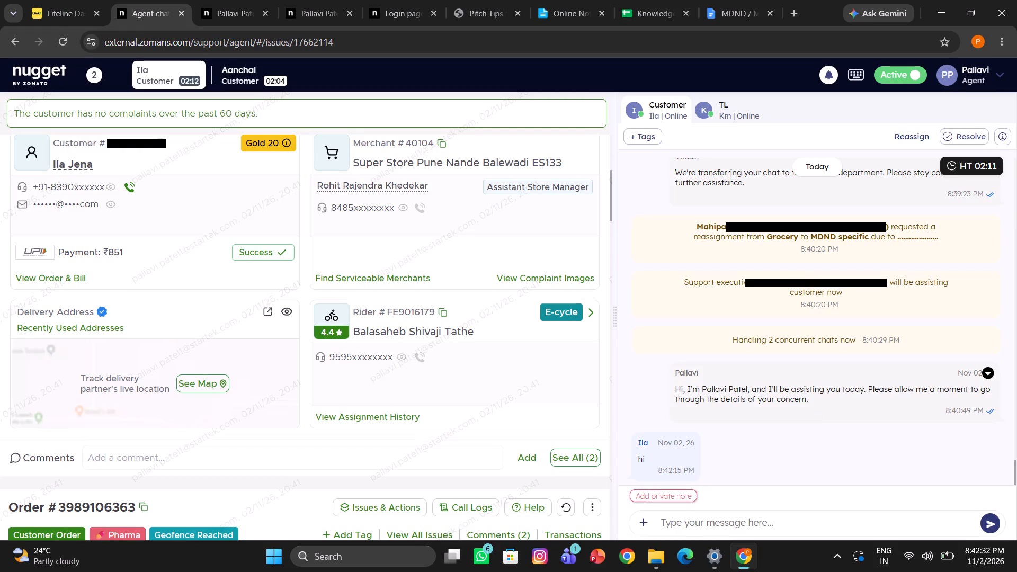
pyautogui.moveTo(808, 400); pyautogui.dragTo(657, 394)
pyautogui.click(657, 394)
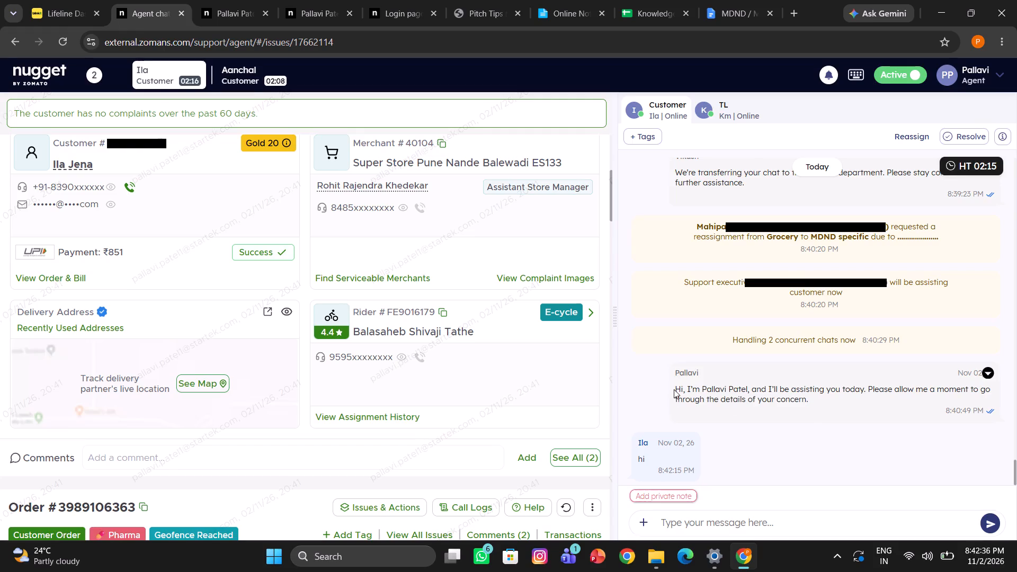
pyautogui.moveTo(674, 389); pyautogui.dragTo(885, 392)
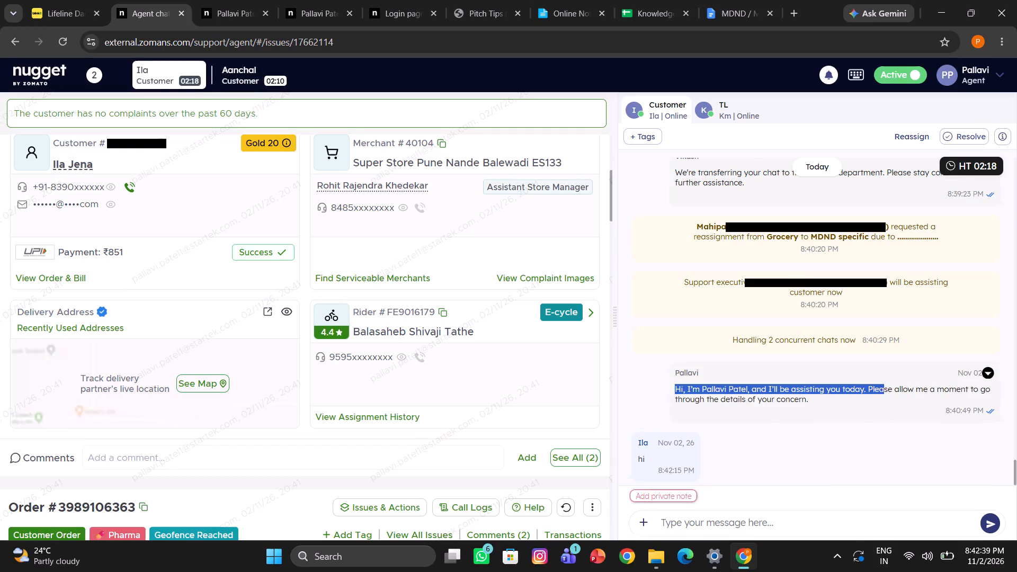
pyautogui.moveTo(885, 392); pyautogui.dragTo(845, 390)
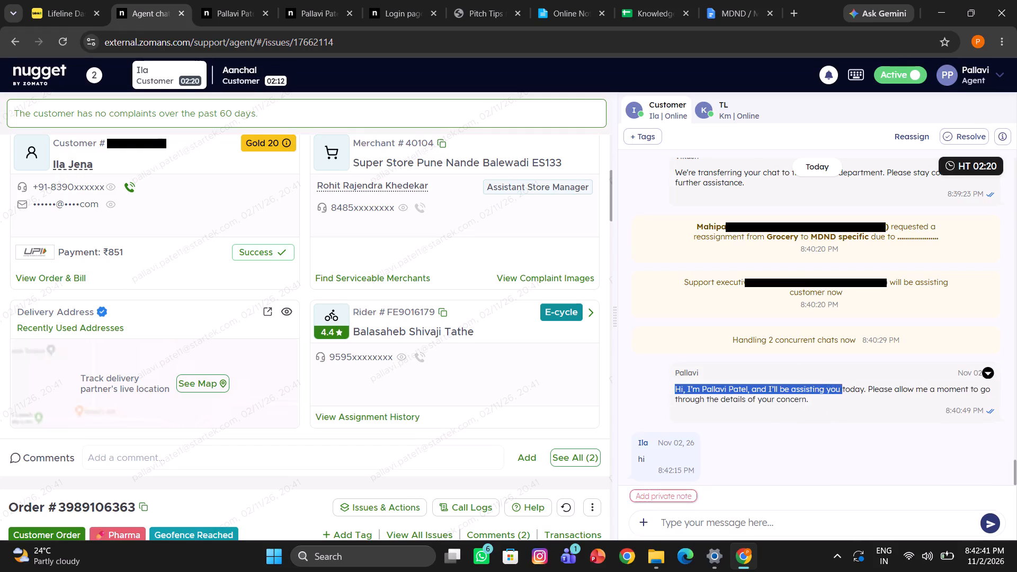
pyautogui.moveTo(845, 390); pyautogui.dragTo(851, 390)
pyautogui.click(851, 390)
pyautogui.moveTo(851, 390); pyautogui.dragTo(894, 388)
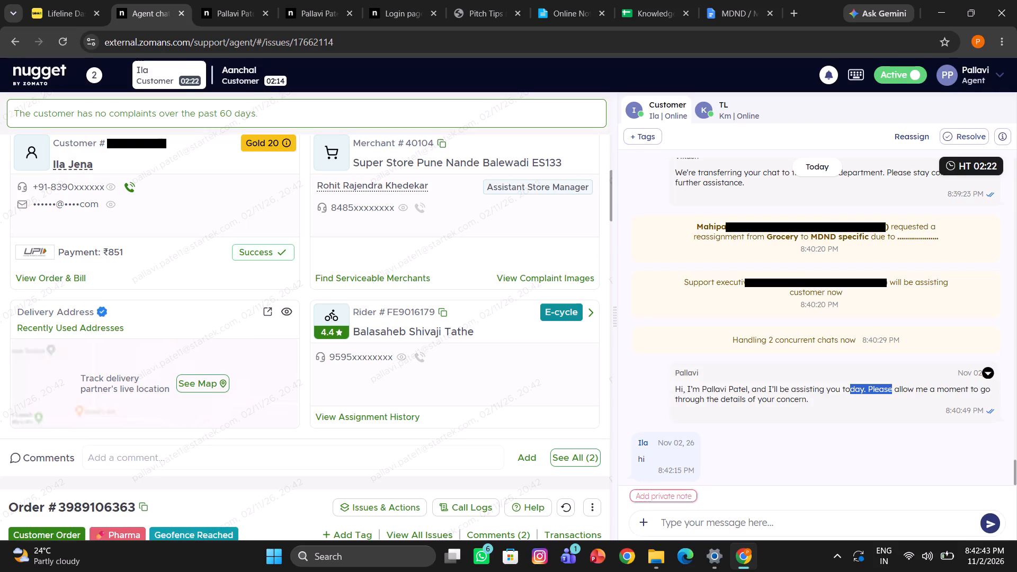
pyautogui.moveTo(894, 388); pyautogui.dragTo(984, 378)
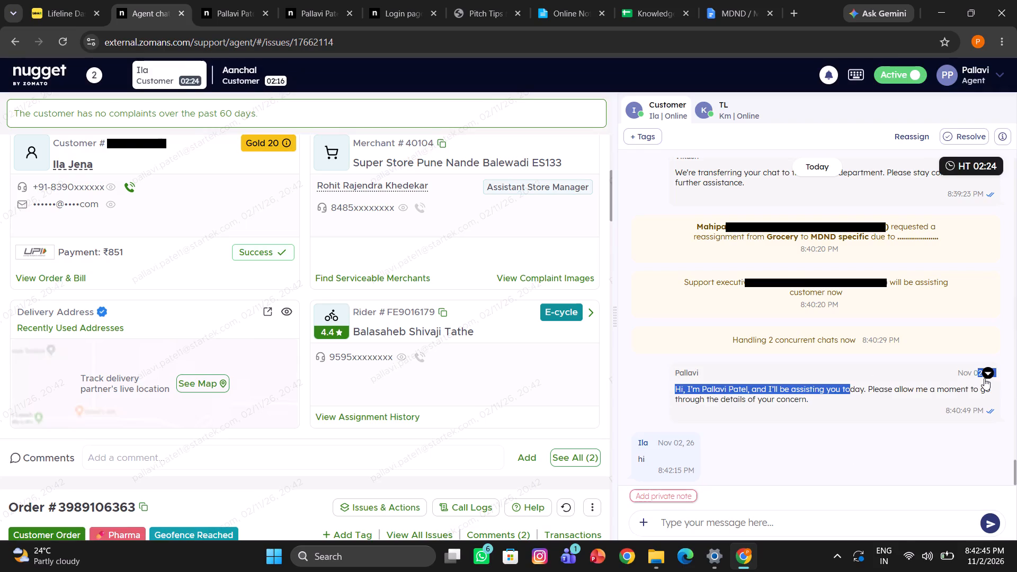
pyautogui.moveTo(984, 378); pyautogui.dragTo(1016, 389)
pyautogui.click(899, 390)
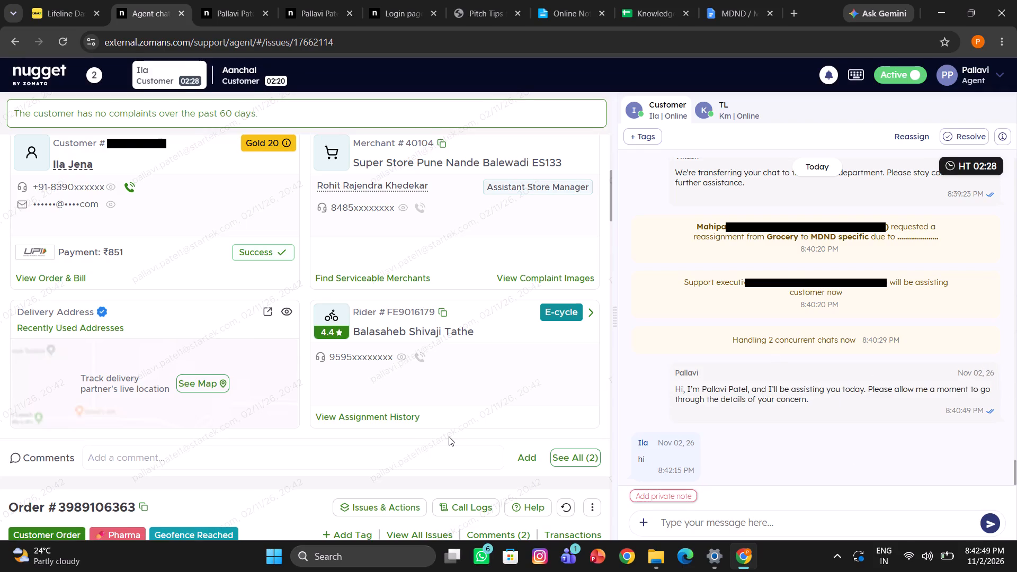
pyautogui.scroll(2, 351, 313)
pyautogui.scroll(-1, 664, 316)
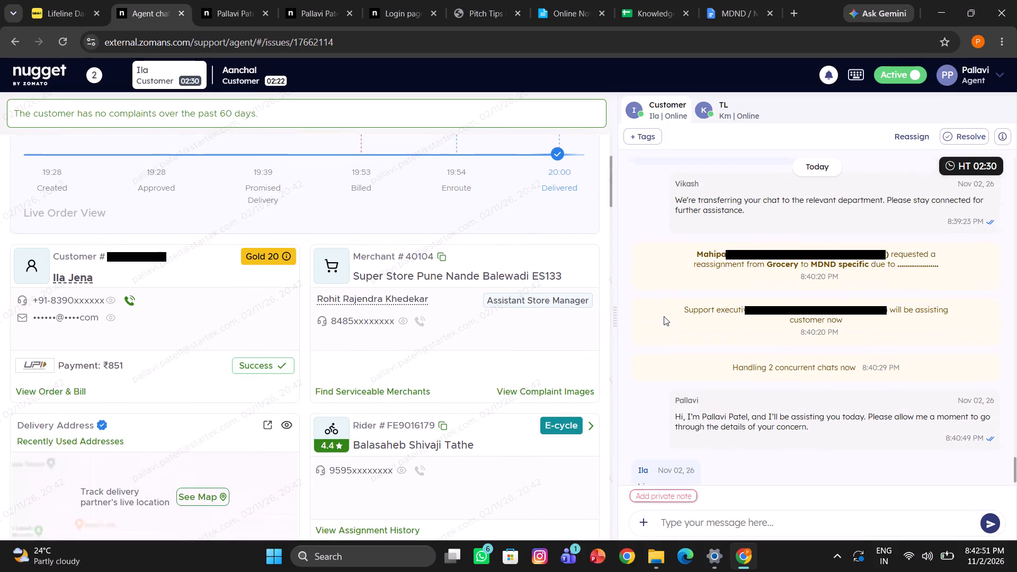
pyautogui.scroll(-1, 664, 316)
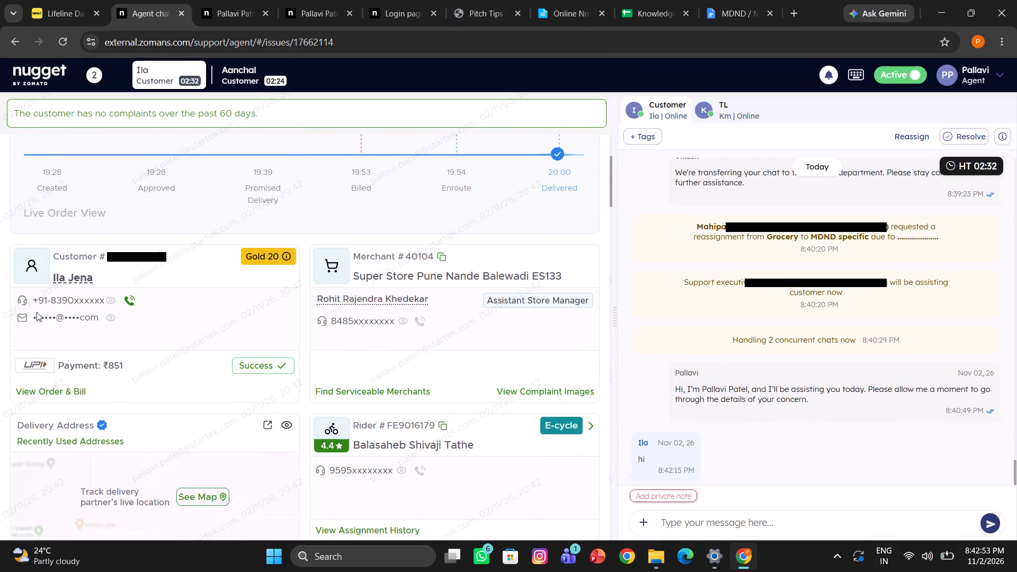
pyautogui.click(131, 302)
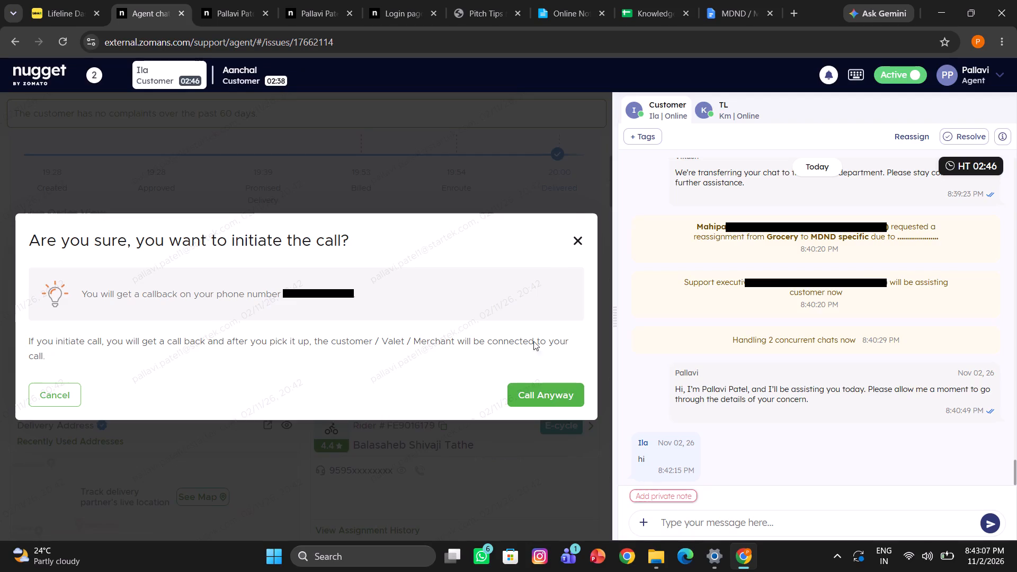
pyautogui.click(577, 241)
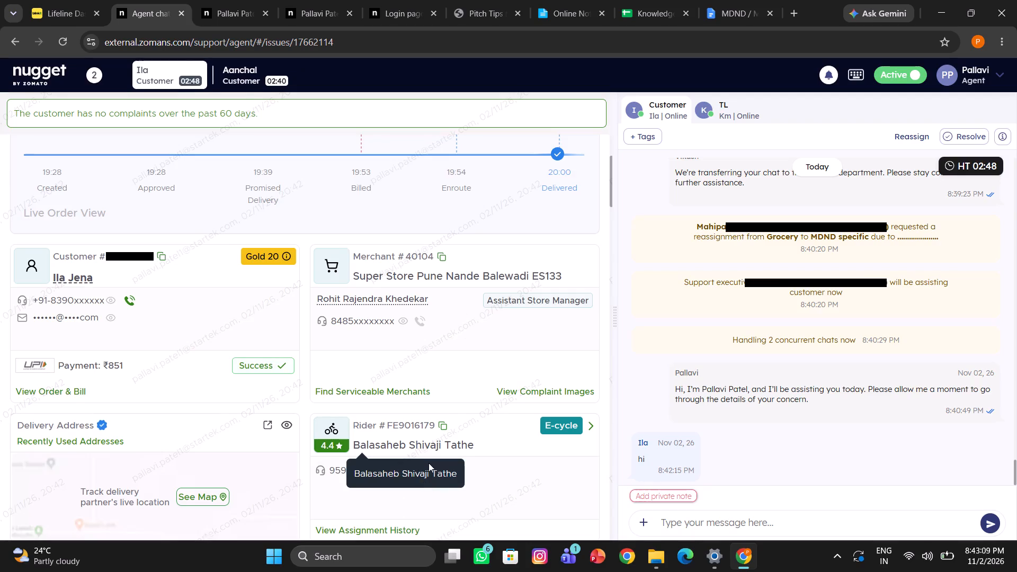
pyautogui.click(423, 467)
pyautogui.click(550, 393)
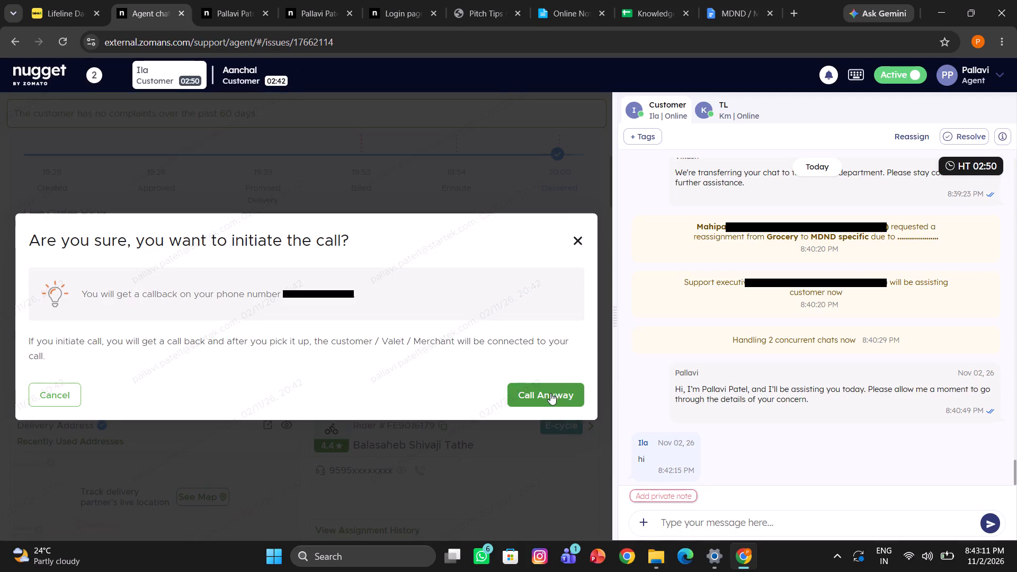
pyautogui.click(654, 492)
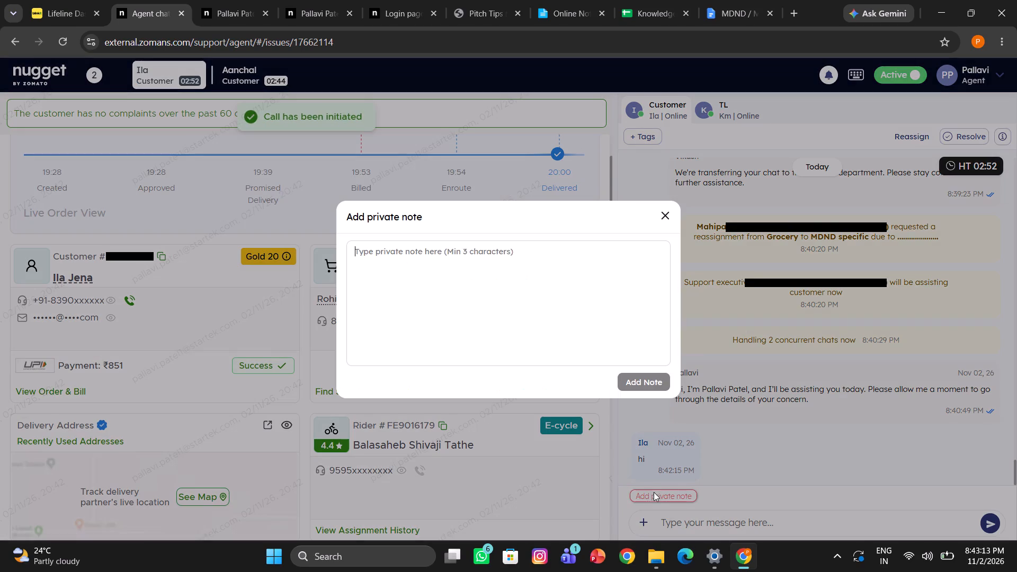
pyautogui.write('ca')
pyautogui.write('lled')
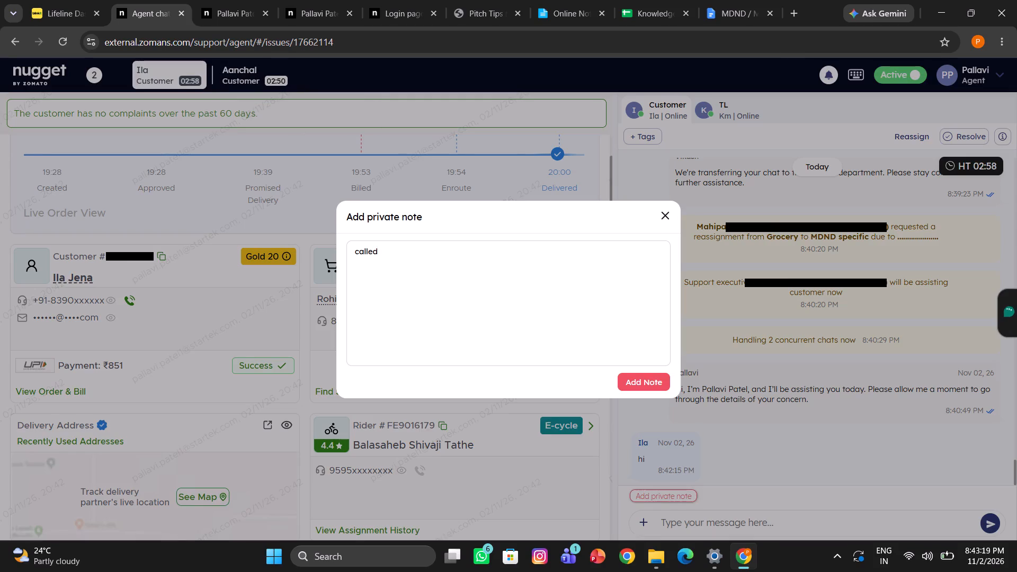
pyautogui.press('space')
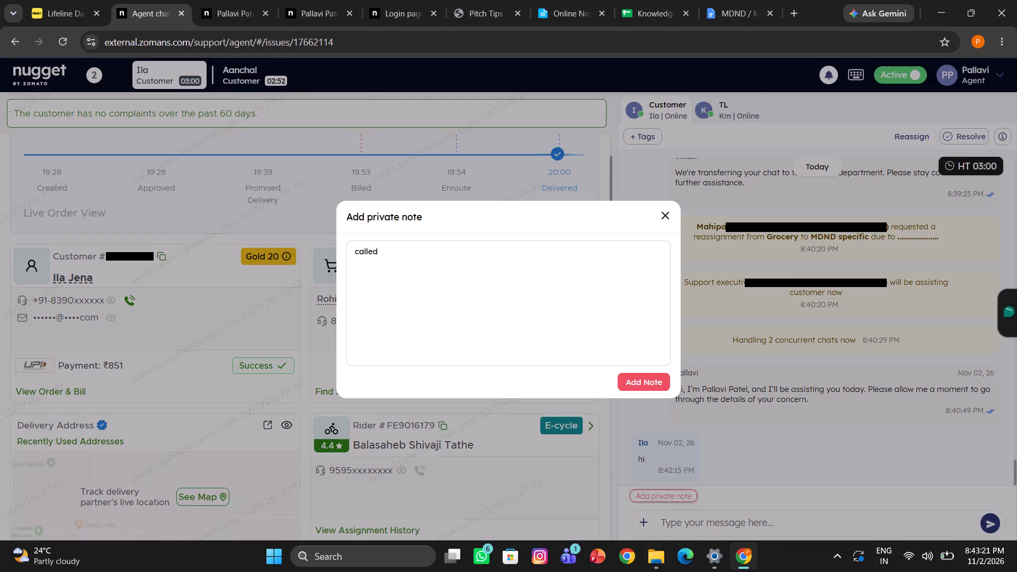
pyautogui.write('dp')
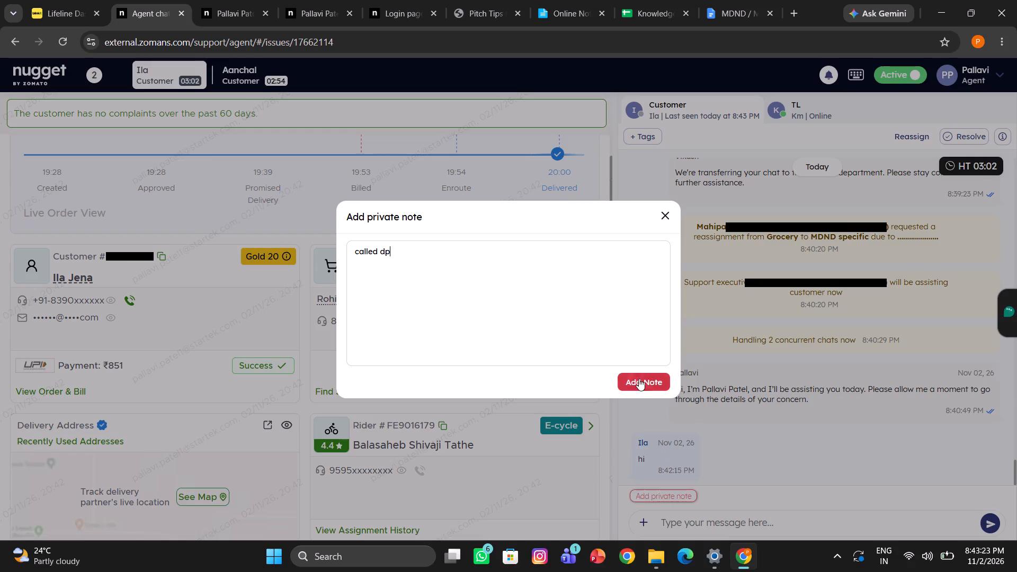
pyautogui.click(636, 373)
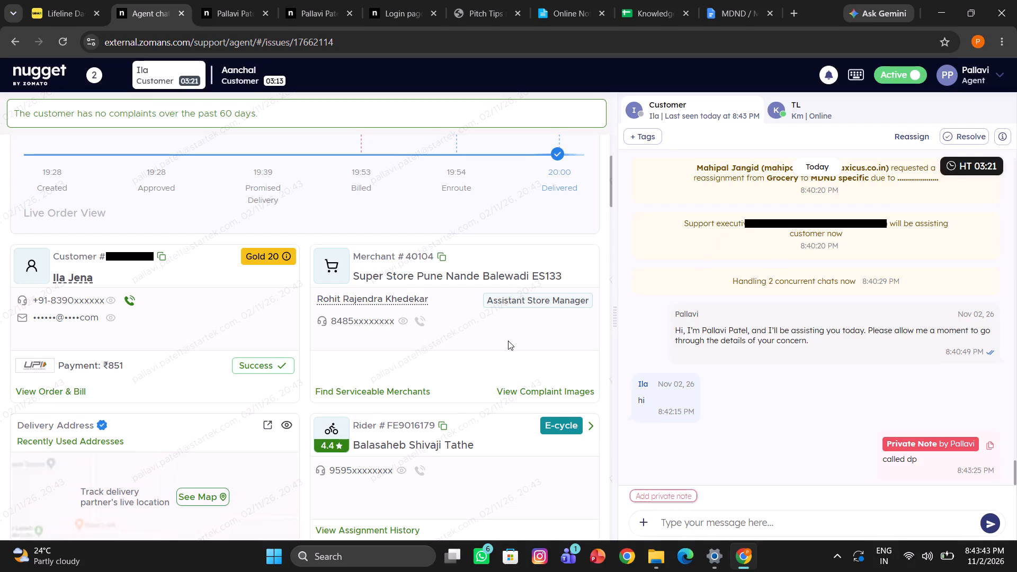
pyautogui.click(420, 468)
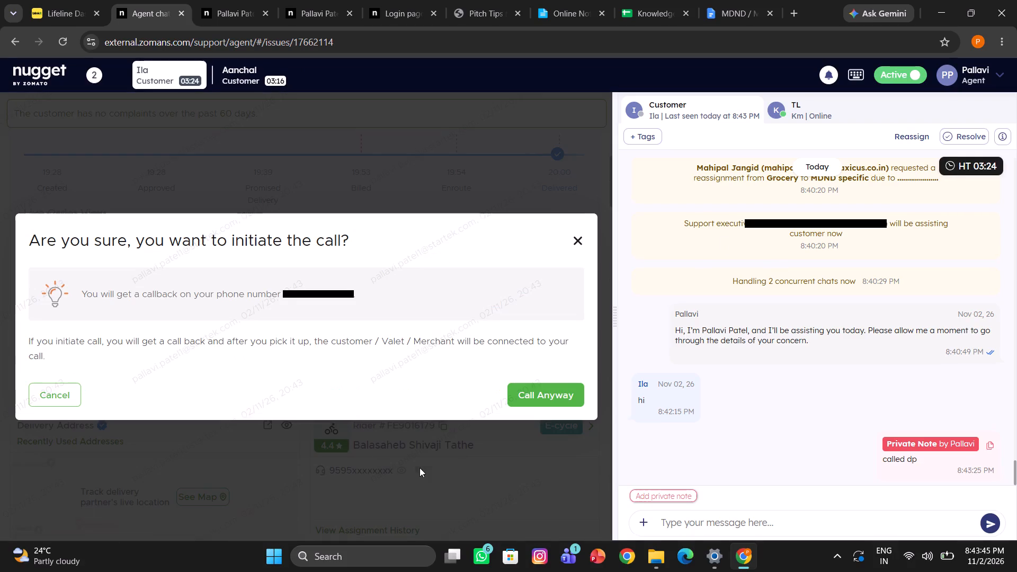
pyautogui.click(515, 394)
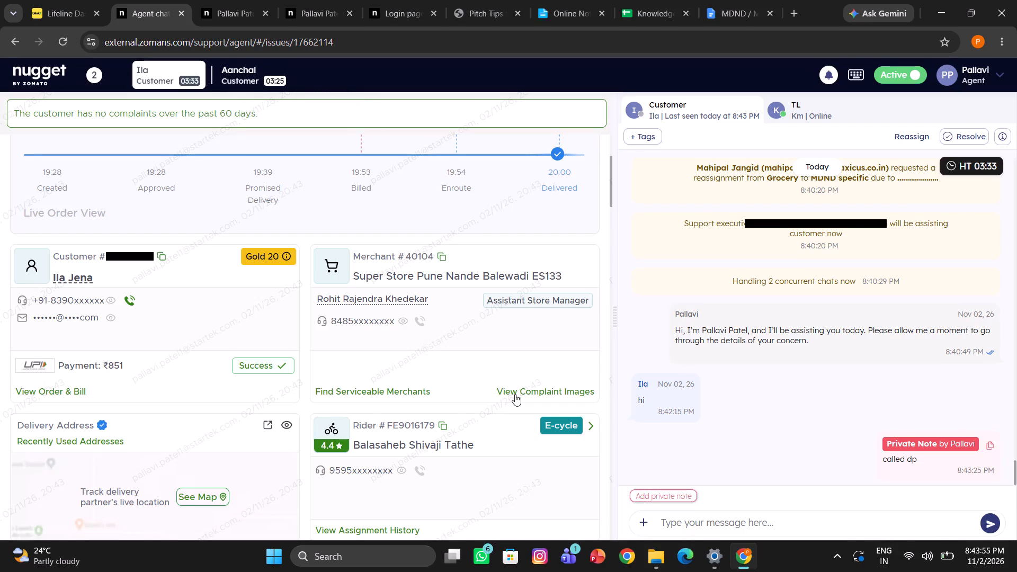
# Send the canned "Third Mandatory Response" in this chat, replacing "xxxx or xxxx" with the first four digits of the customer's phone number.
pyautogui.click(683, 527)
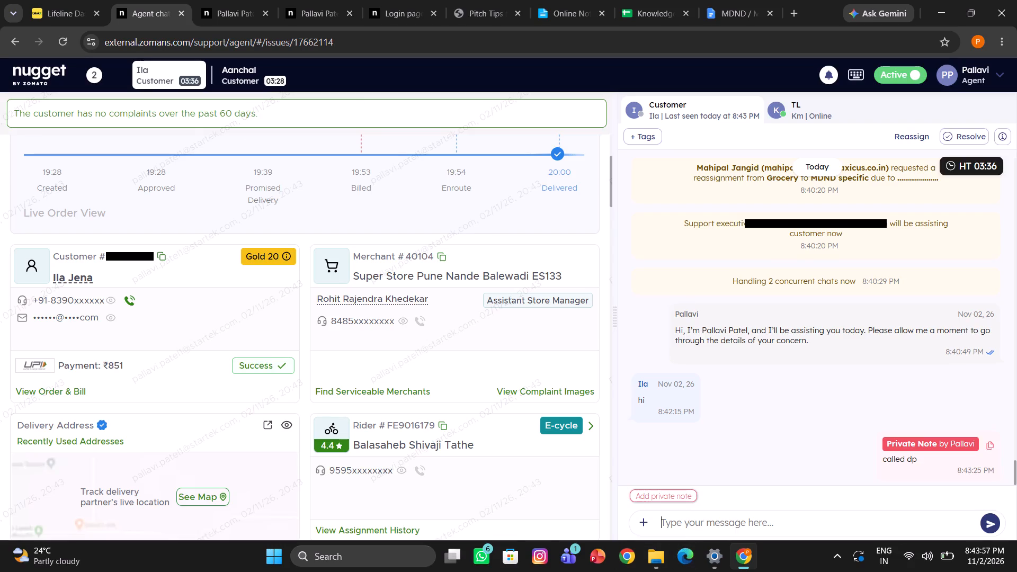
pyautogui.press('/')
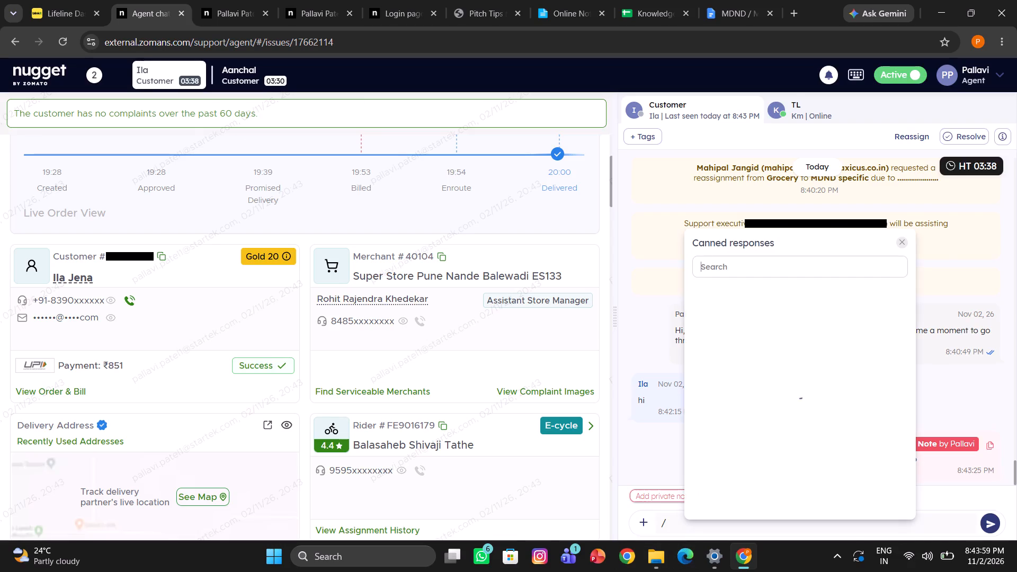
pyautogui.write('th')
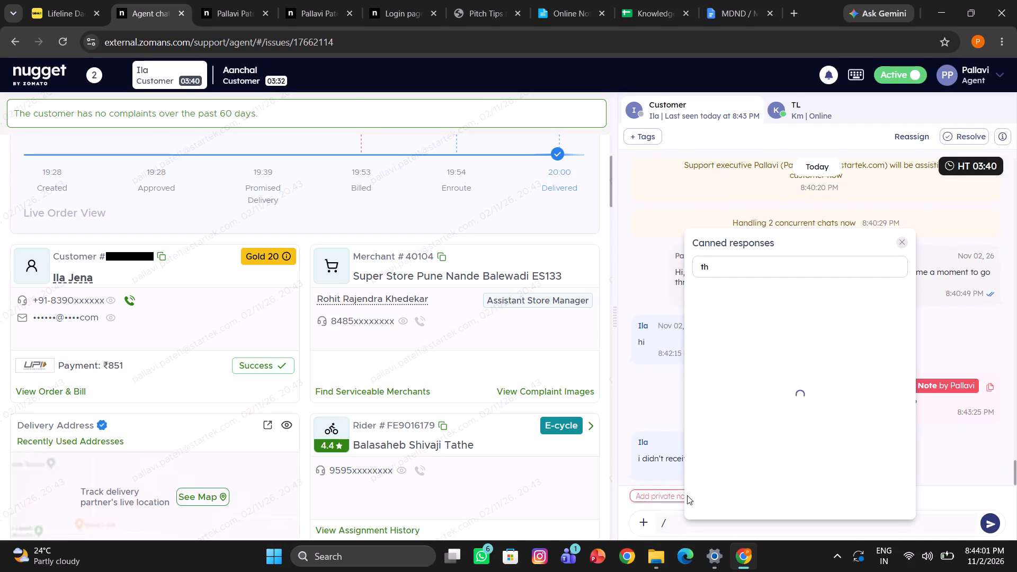
pyautogui.press('i')
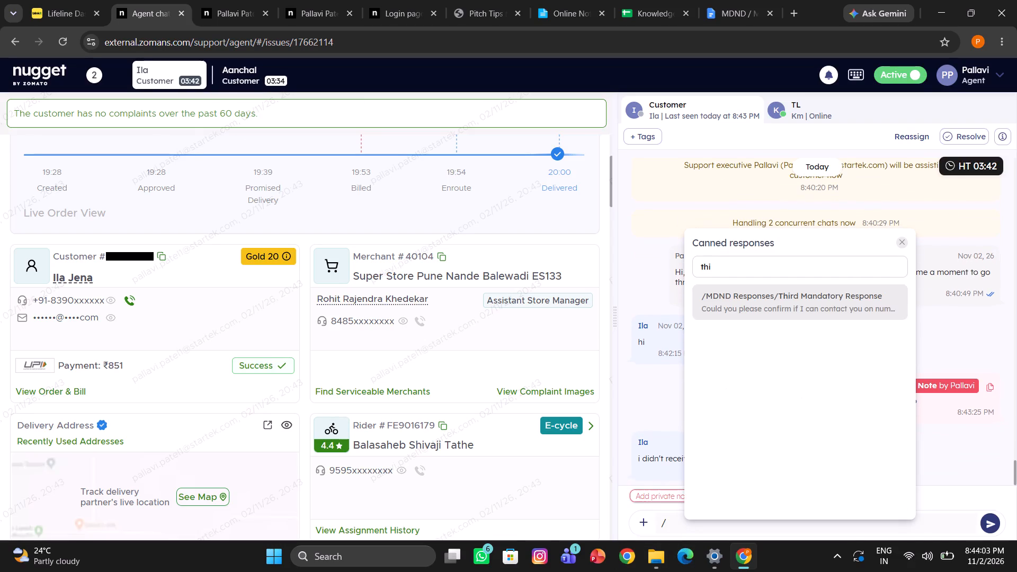
pyautogui.click(778, 302)
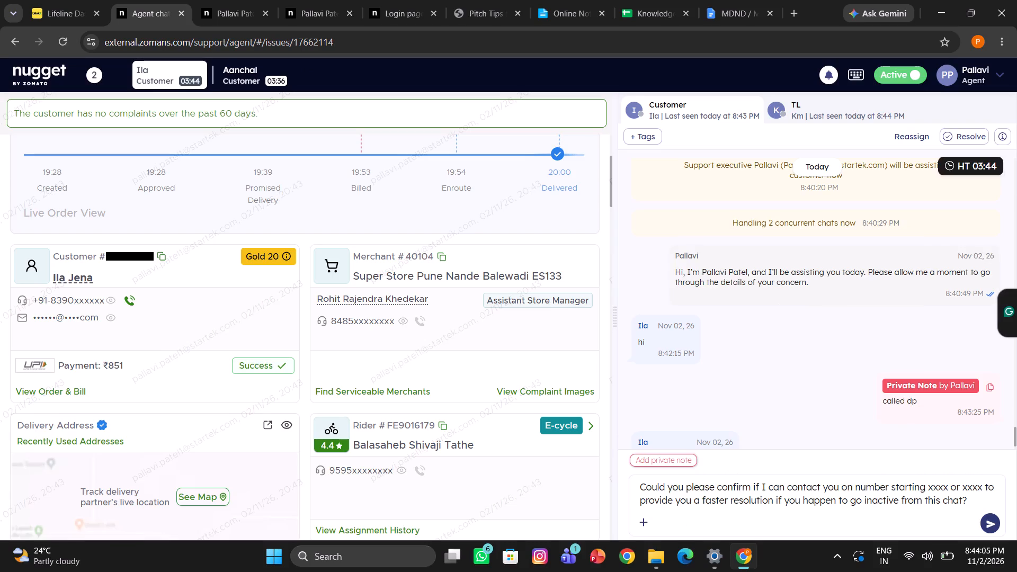
pyautogui.moveTo(929, 487); pyautogui.dragTo(988, 487)
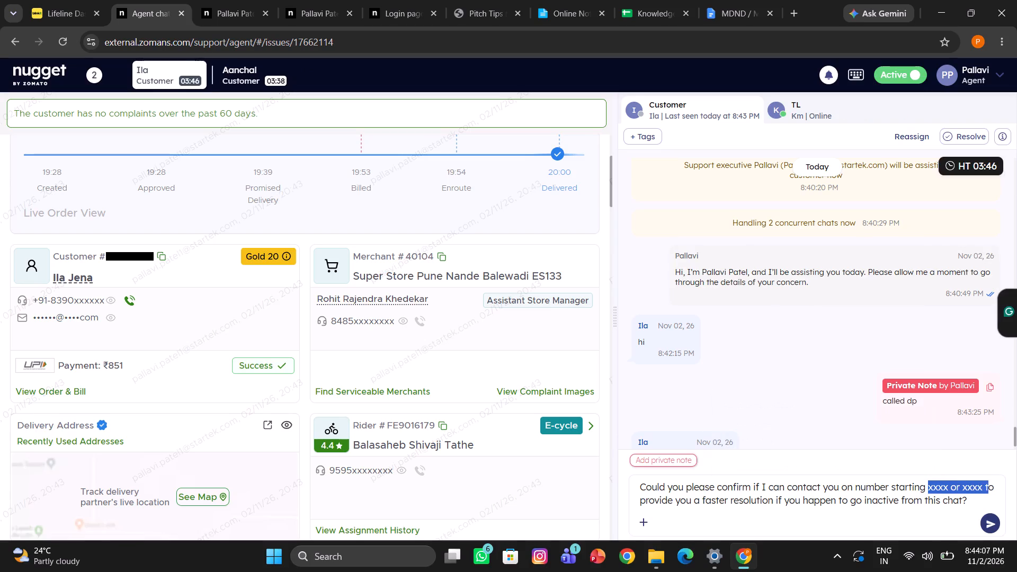
pyautogui.moveTo(988, 487); pyautogui.dragTo(982, 490)
pyautogui.press('BackSpace')
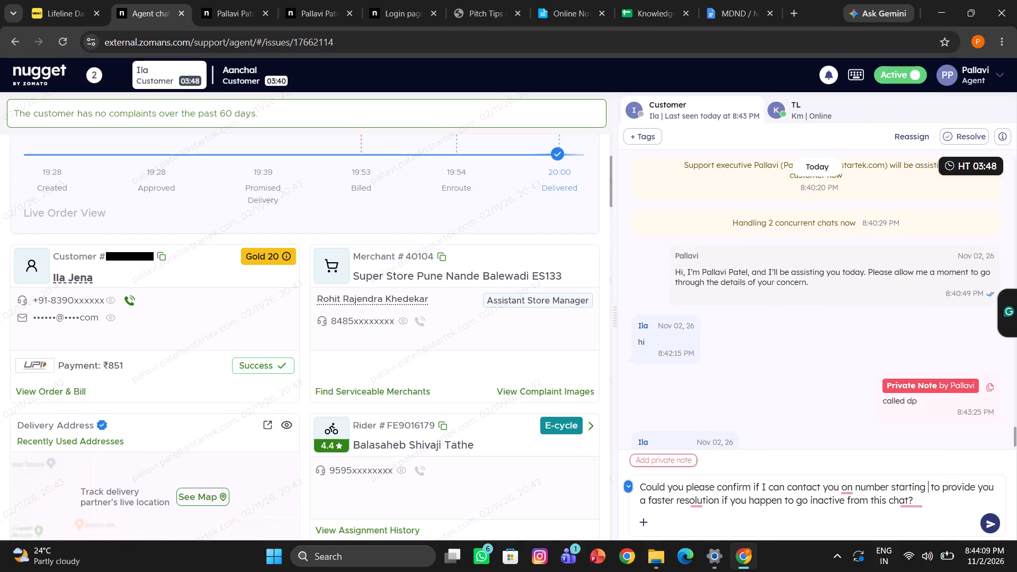
pyautogui.write('83')
pyautogui.hscroll(2, 982, 490)
pyautogui.write('90')
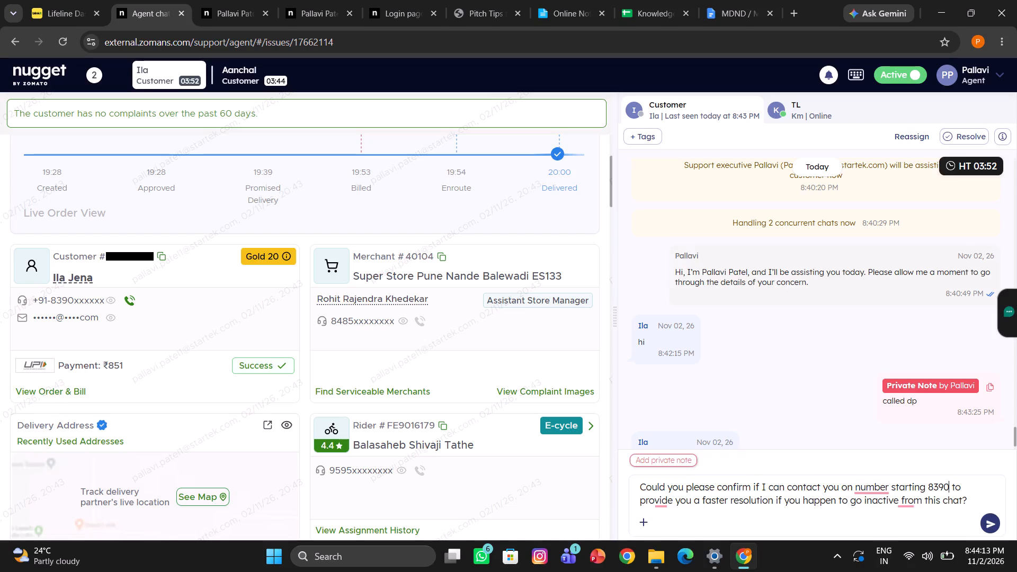
pyautogui.press('Return')
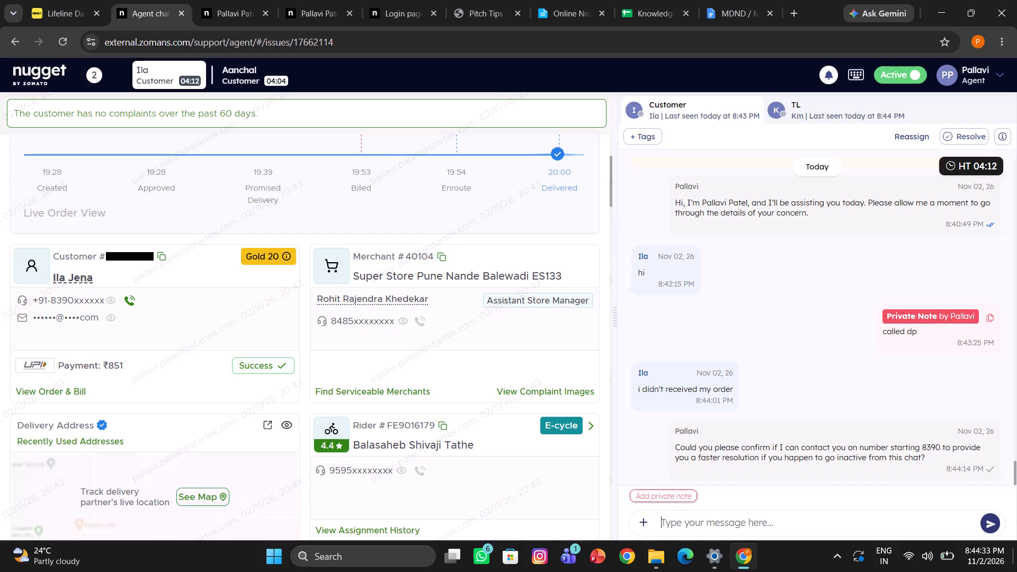
pyautogui.click(682, 496)
pyautogui.write('dp-ur')
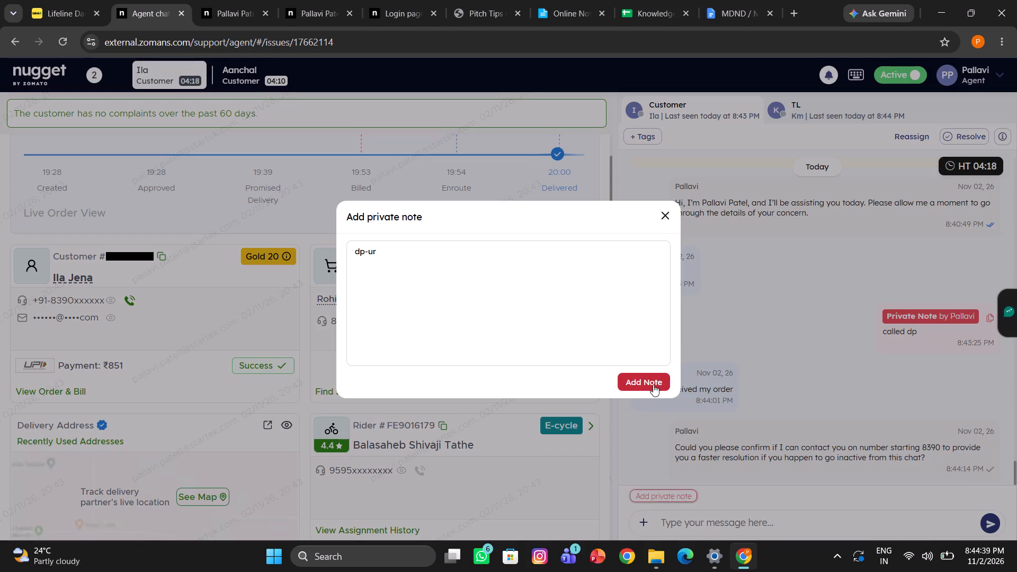
pyautogui.click(654, 383)
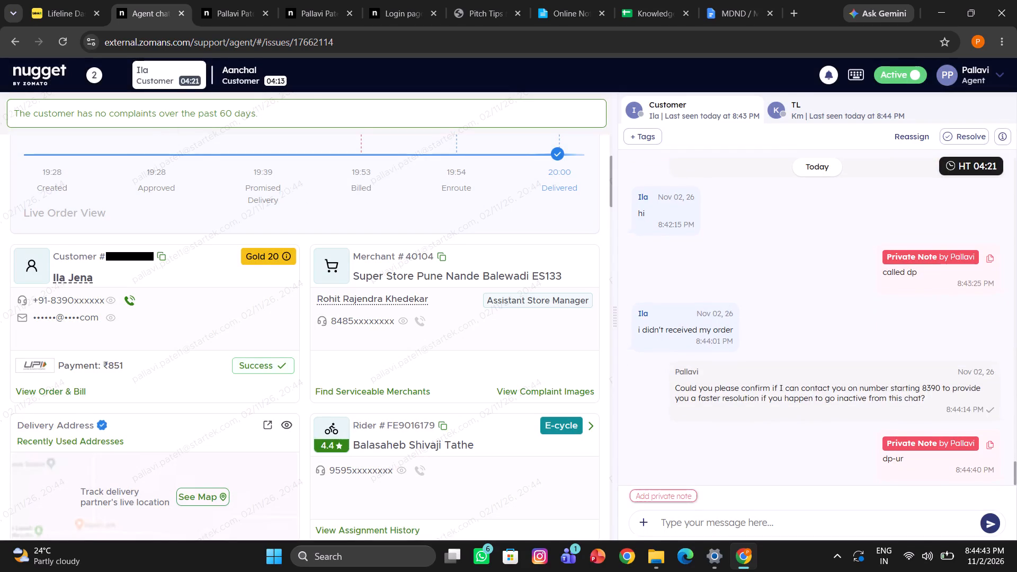
pyautogui.click(251, 77)
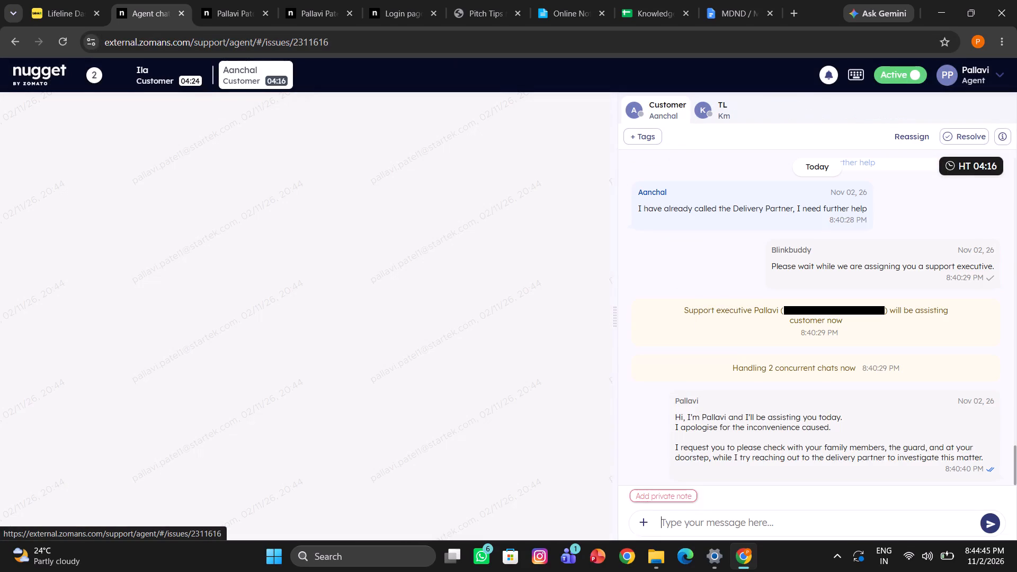
pyautogui.scroll(-4, 701, 321)
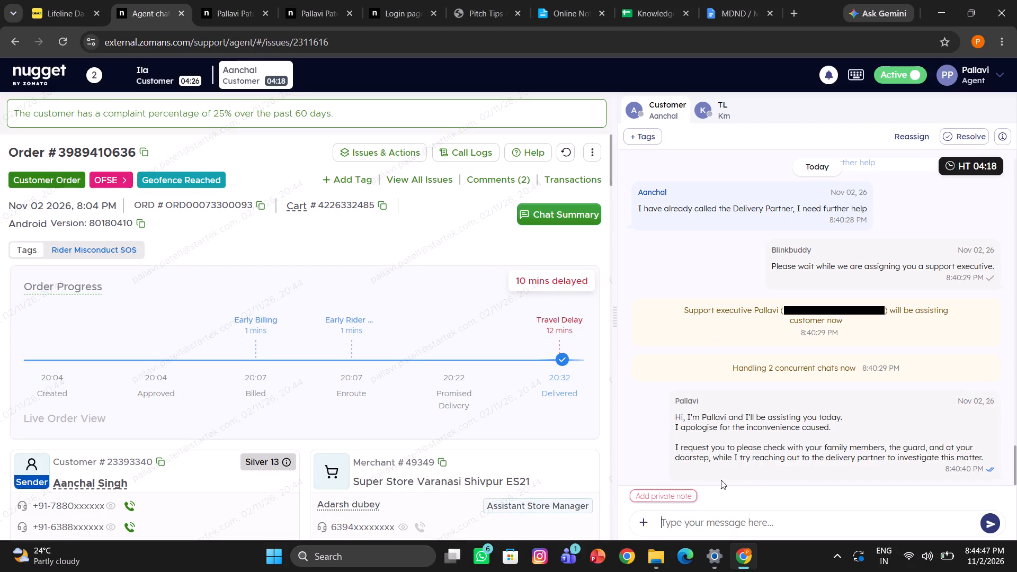
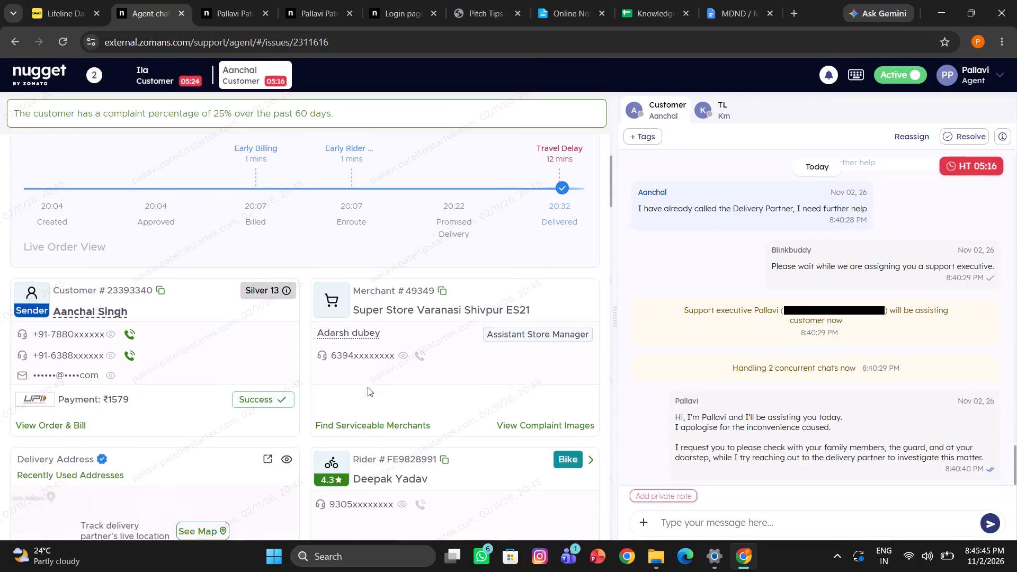
pyautogui.click(421, 504)
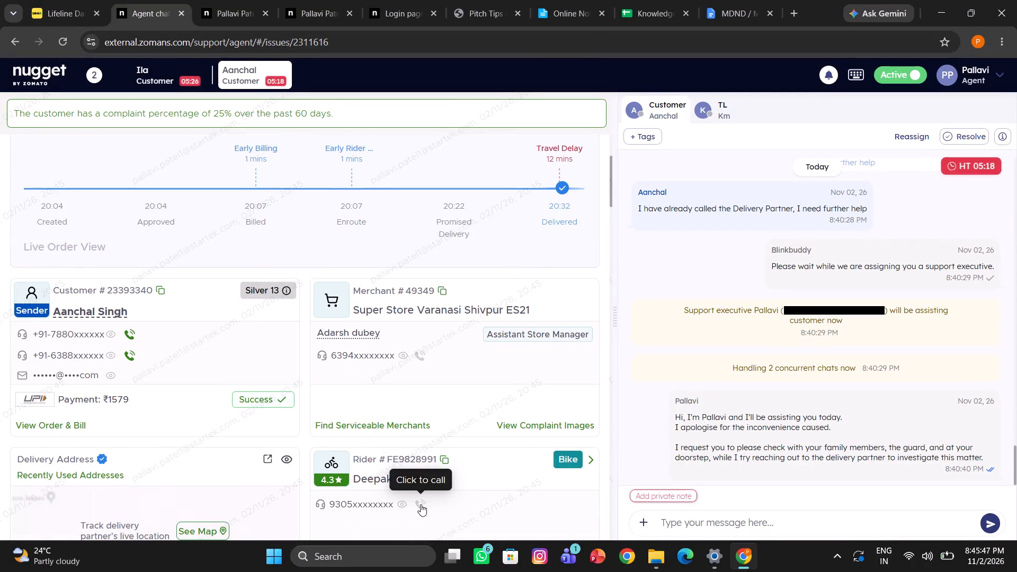
pyautogui.click(557, 383)
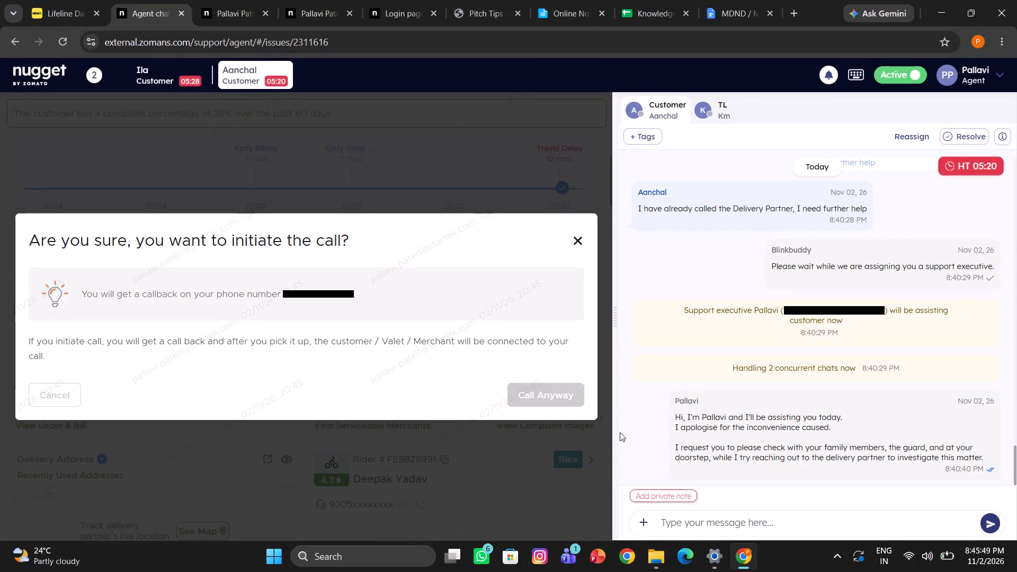
pyautogui.click(653, 488)
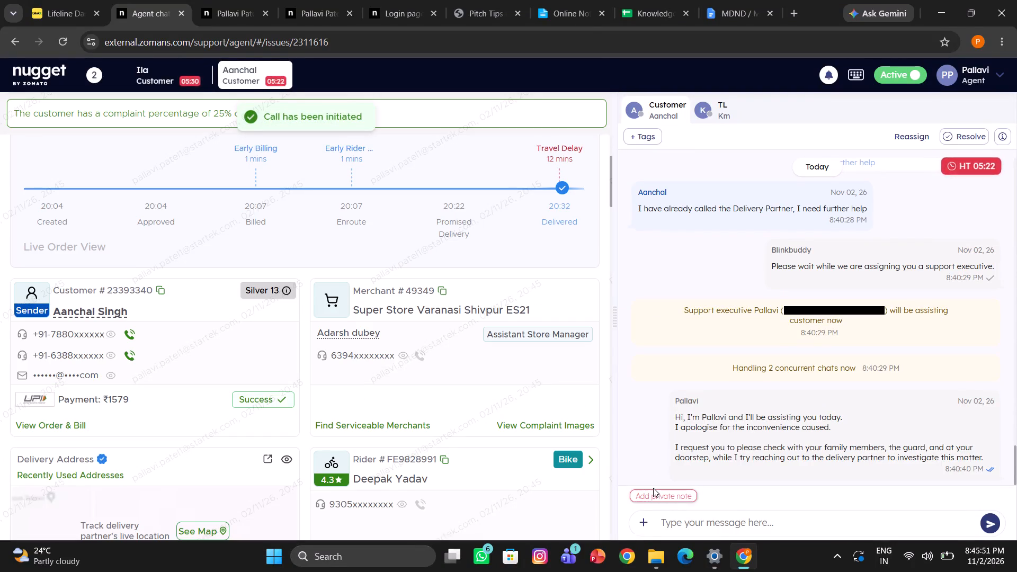
pyautogui.click(654, 497)
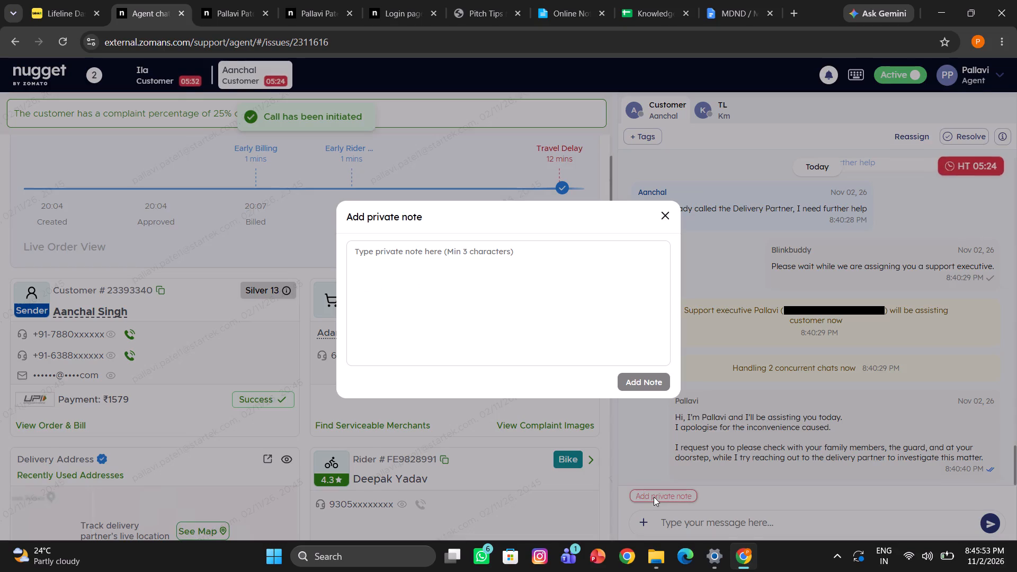
pyautogui.write('ca')
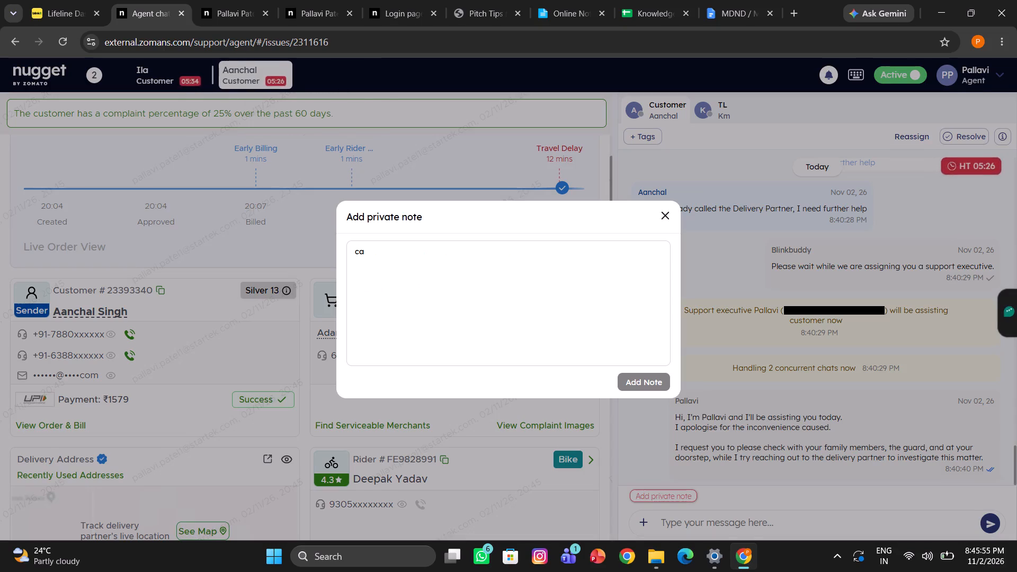
pyautogui.write('lled dp')
pyautogui.click(637, 373)
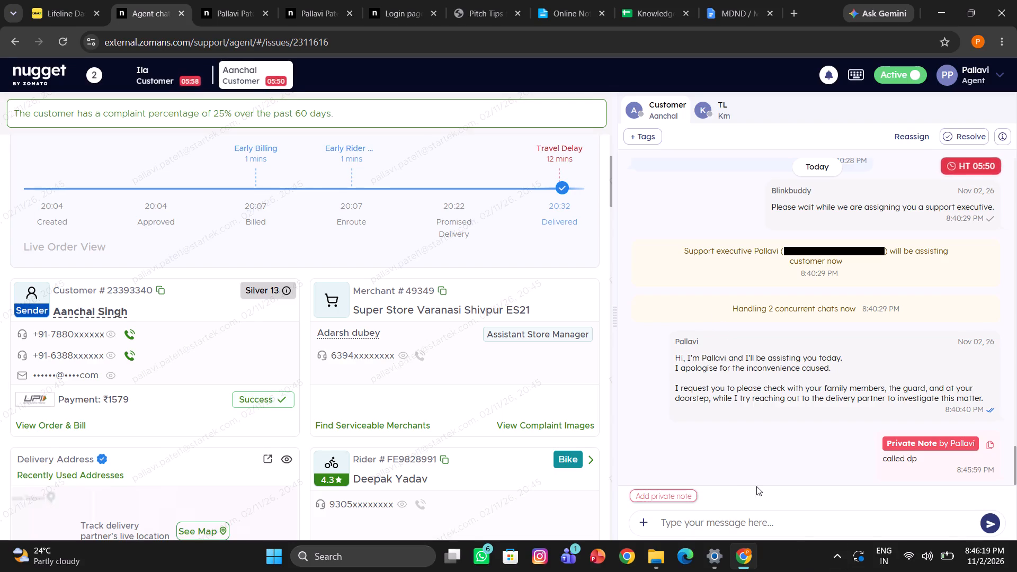
# Send the canned "Third Mandatory Response" in this chat, replacing "xxxx or xxxx" with the first four digits of the customer's phone number.
pyautogui.click(677, 529)
pyautogui.write('/thi')
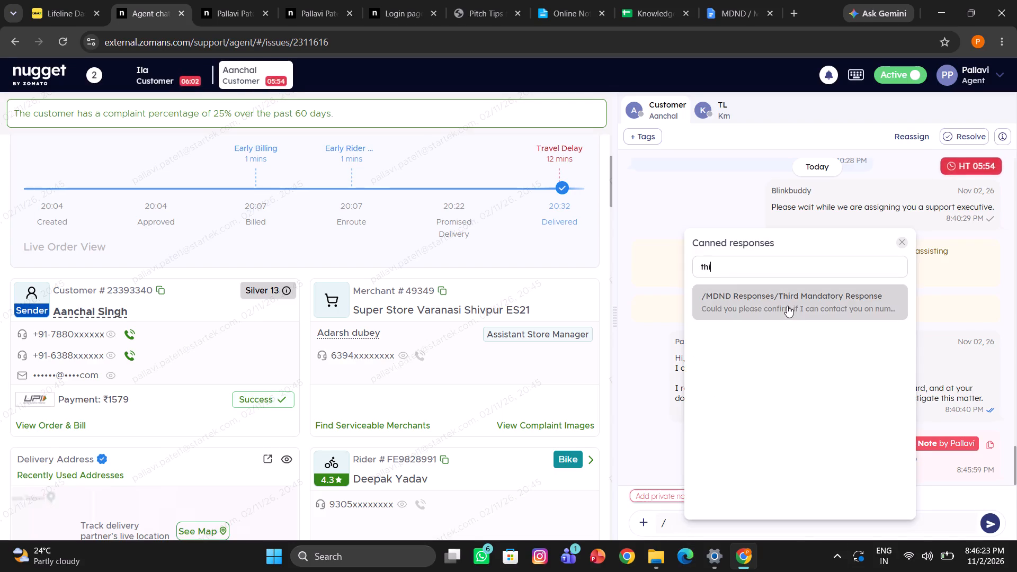
pyautogui.click(787, 306)
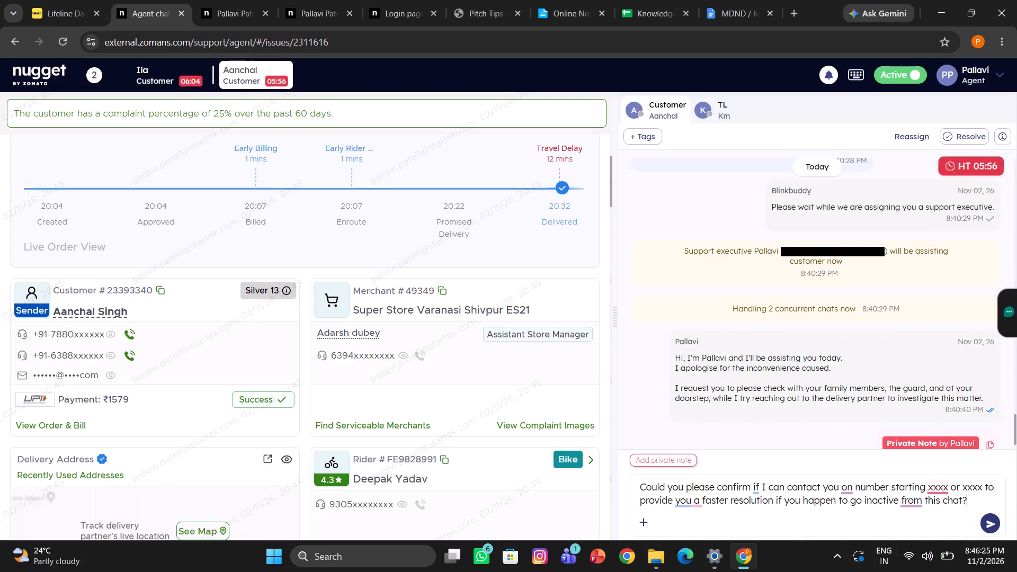
pyautogui.moveTo(927, 485); pyautogui.dragTo(982, 490)
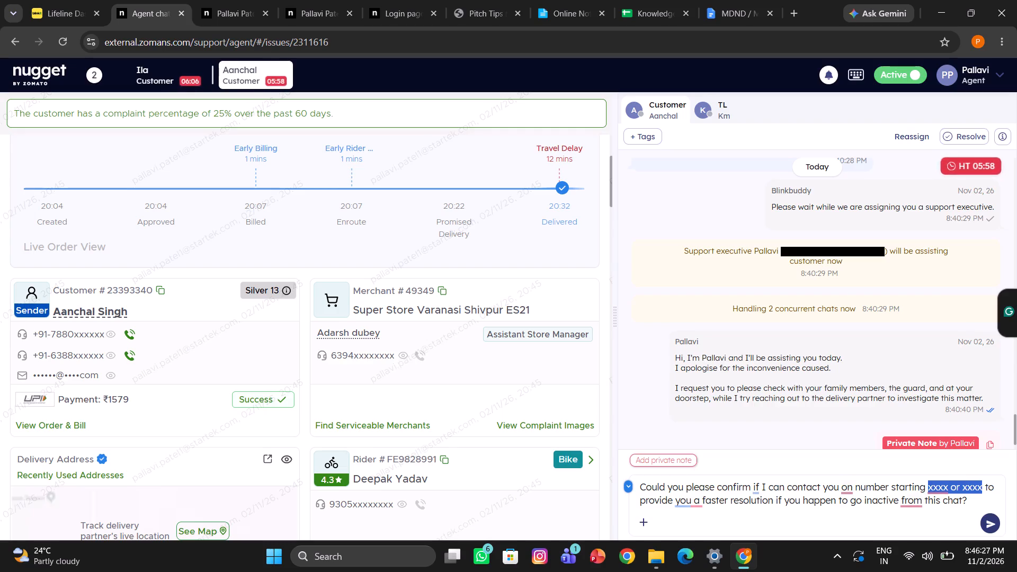
pyautogui.press('BackSpace')
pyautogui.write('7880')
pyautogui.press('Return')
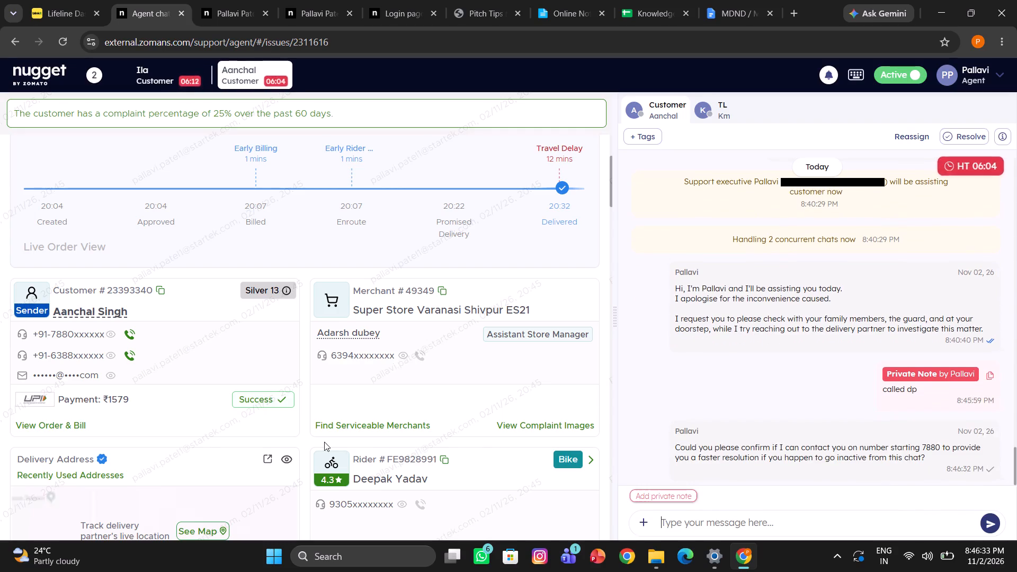
pyautogui.click(293, 461)
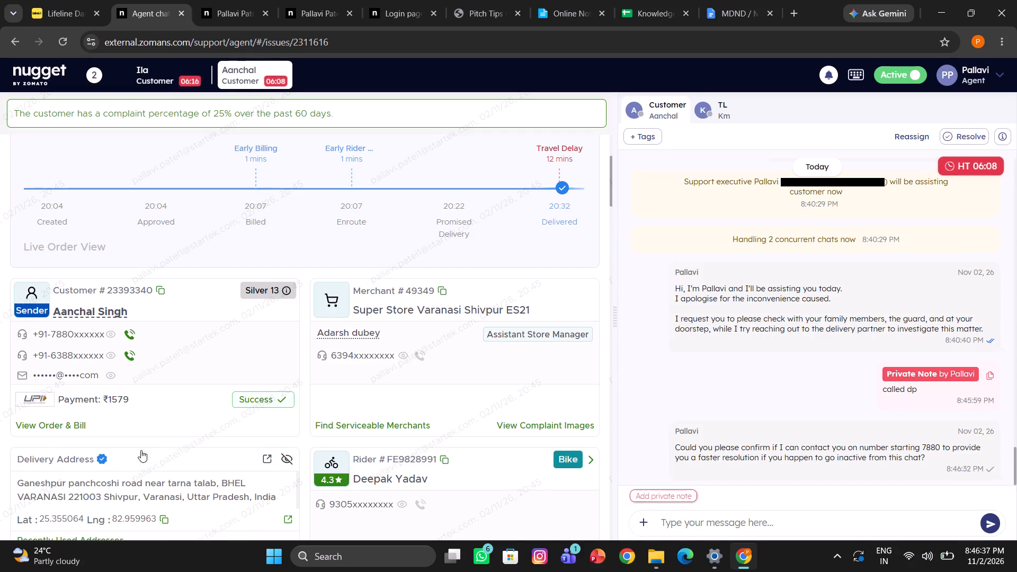
pyautogui.tripleClick(119, 486)
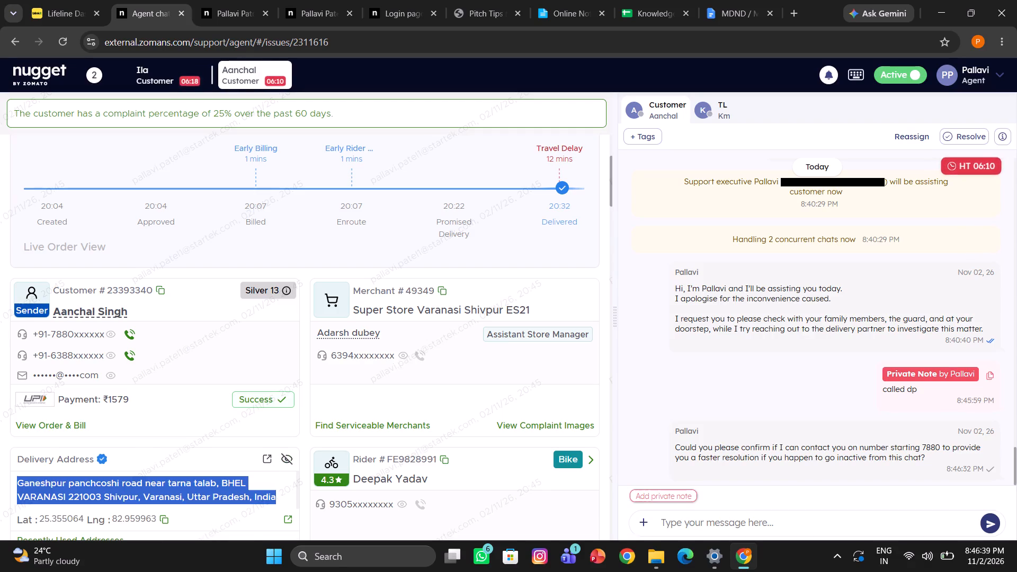
pyautogui.doubleClick(119, 486)
pyautogui.click(119, 484)
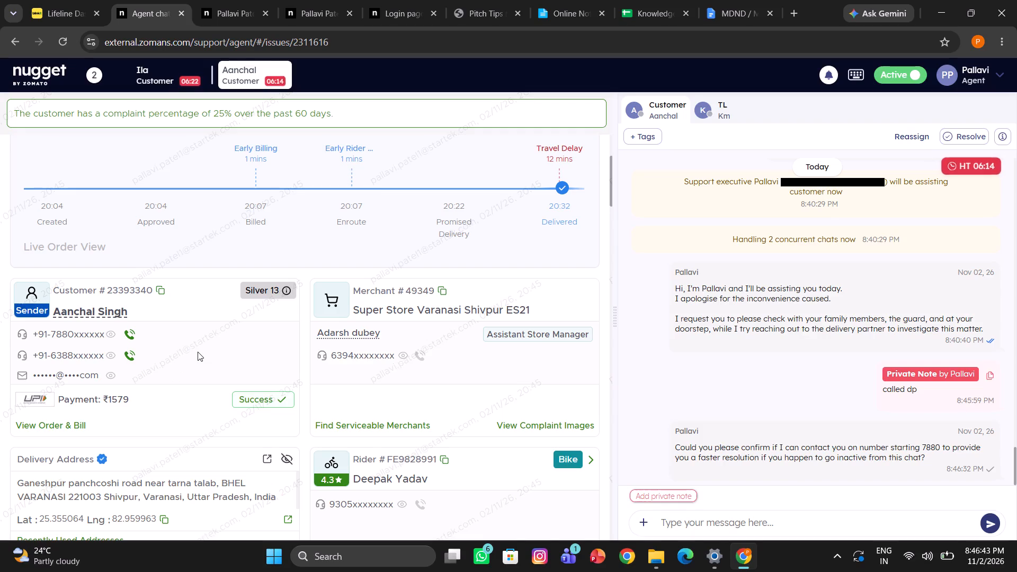
pyautogui.click(182, 75)
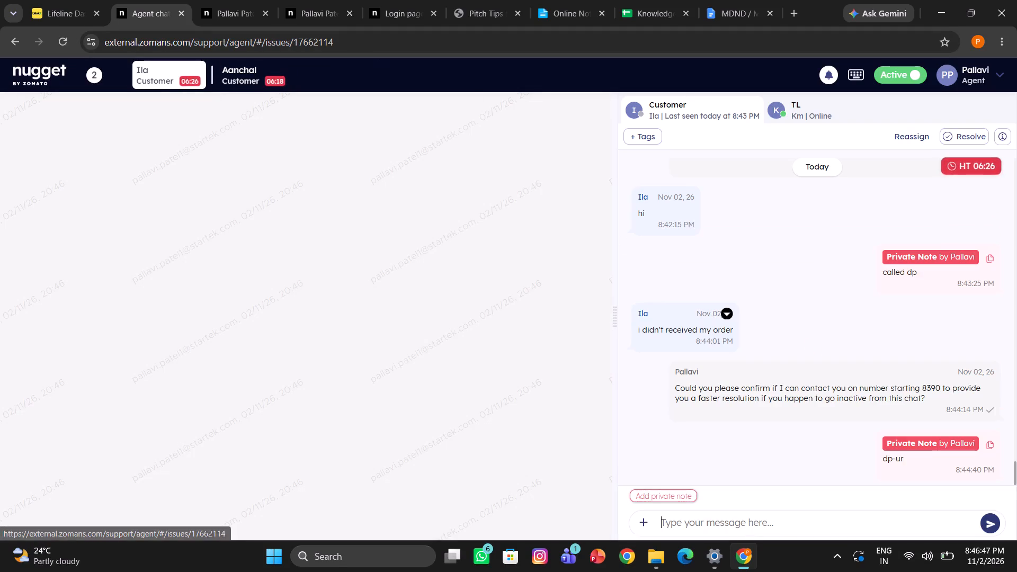
pyautogui.scroll(-1, 659, 334)
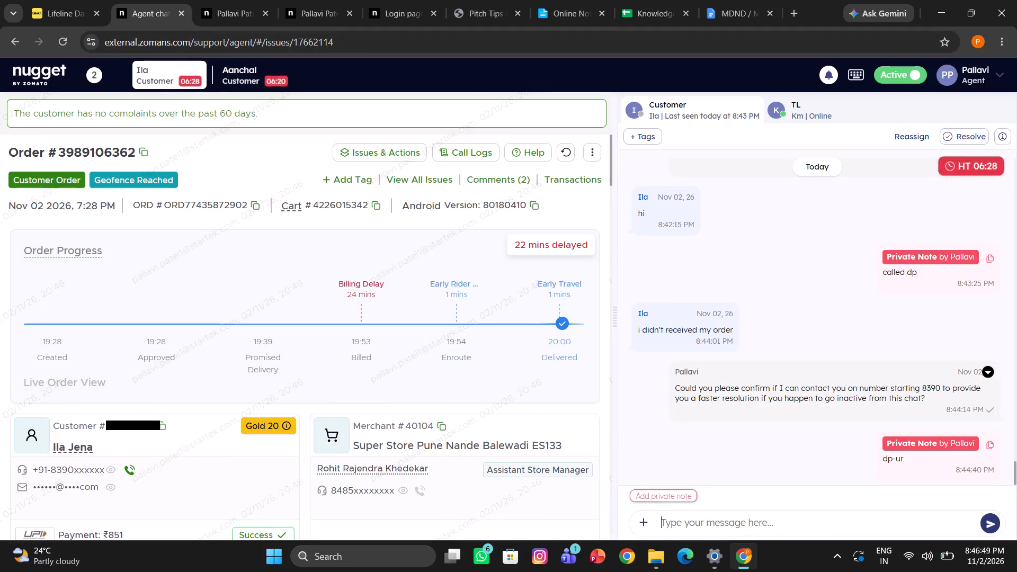
pyautogui.moveTo(676, 386); pyautogui.dragTo(712, 388)
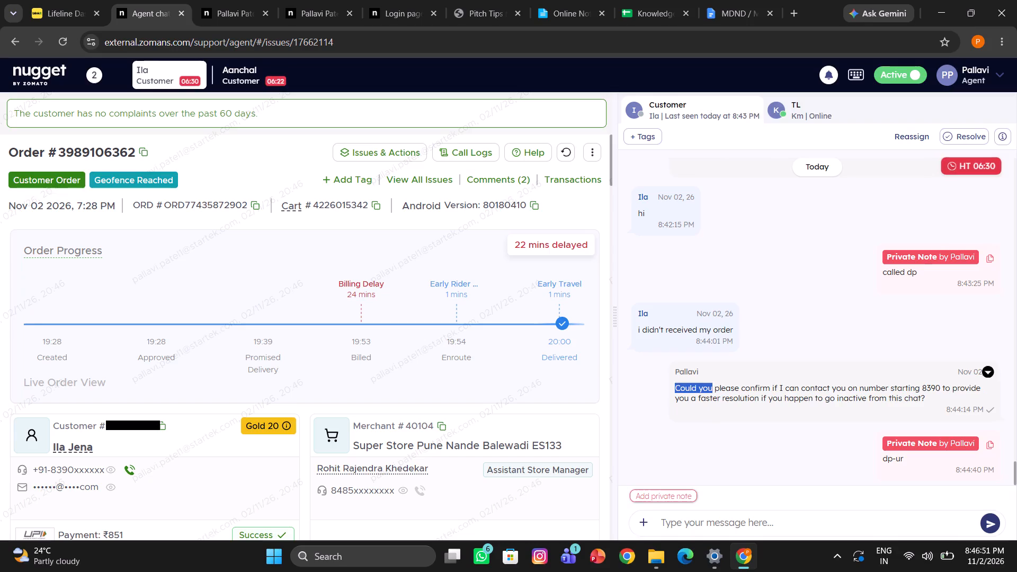
pyautogui.moveTo(712, 388); pyautogui.dragTo(695, 373)
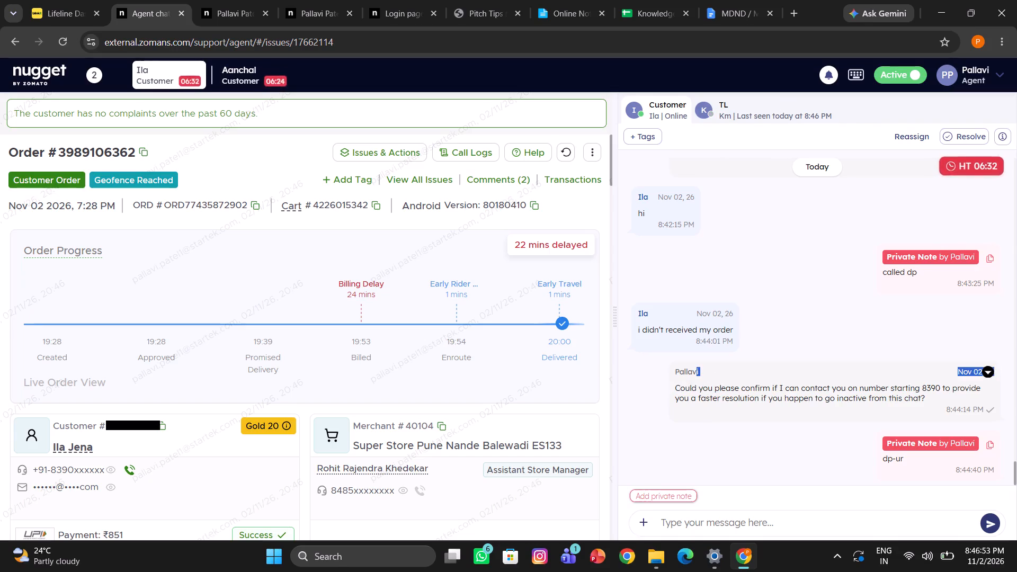
pyautogui.moveTo(695, 373); pyautogui.dragTo(698, 392)
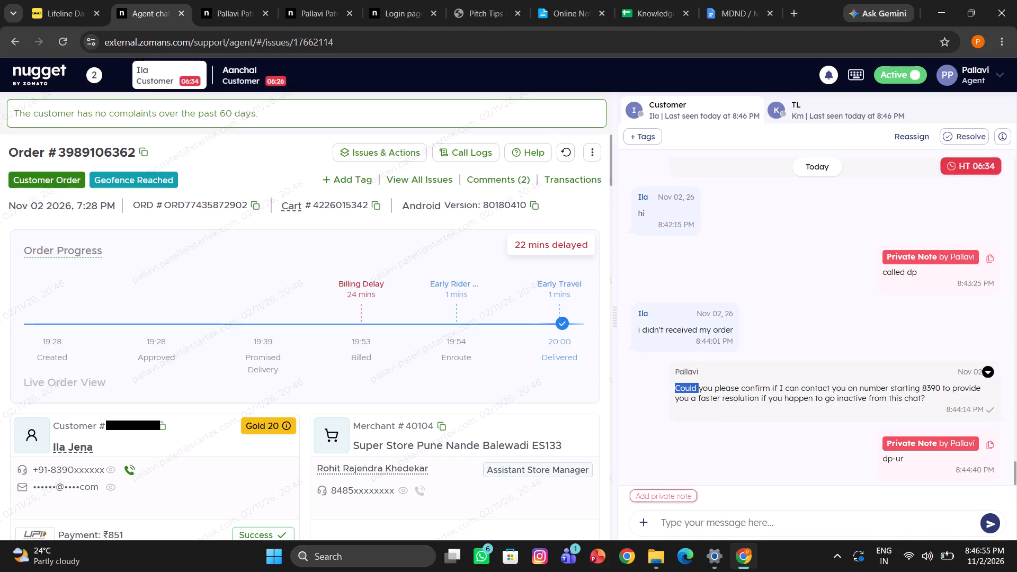
pyautogui.moveTo(698, 392); pyautogui.dragTo(716, 390)
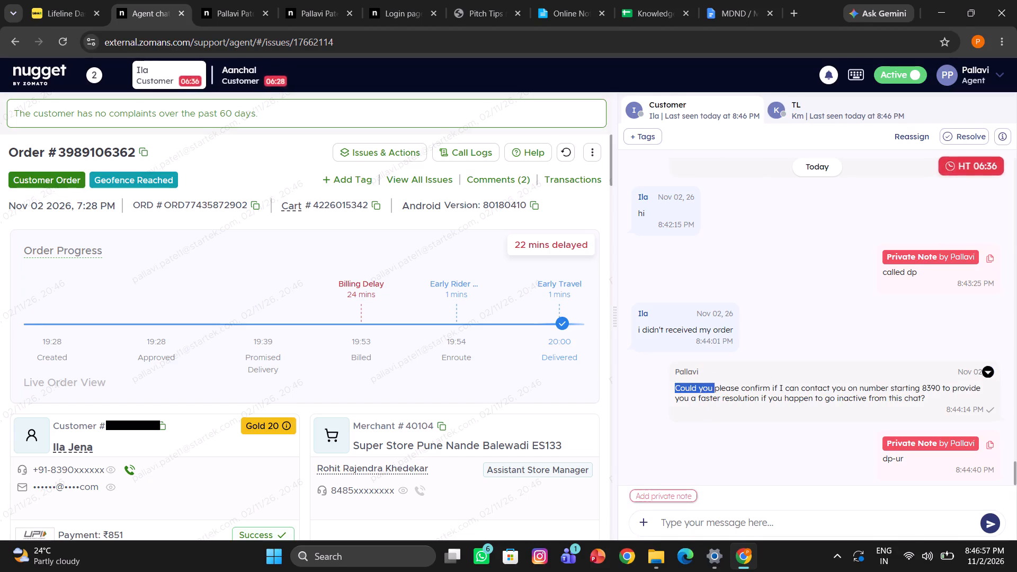
pyautogui.moveTo(716, 390); pyautogui.dragTo(756, 418)
pyautogui.click(764, 401)
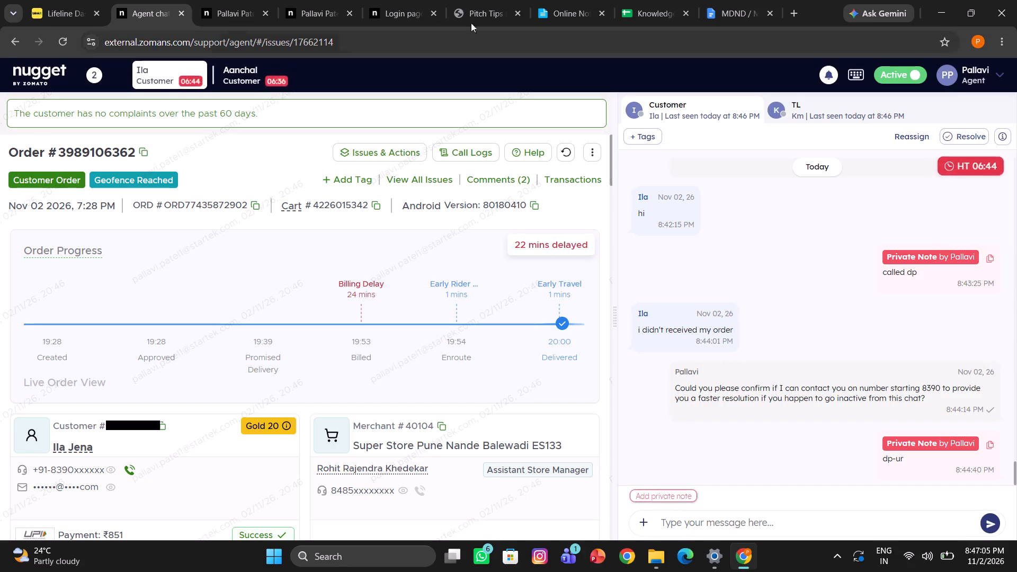
pyautogui.click(480, 1)
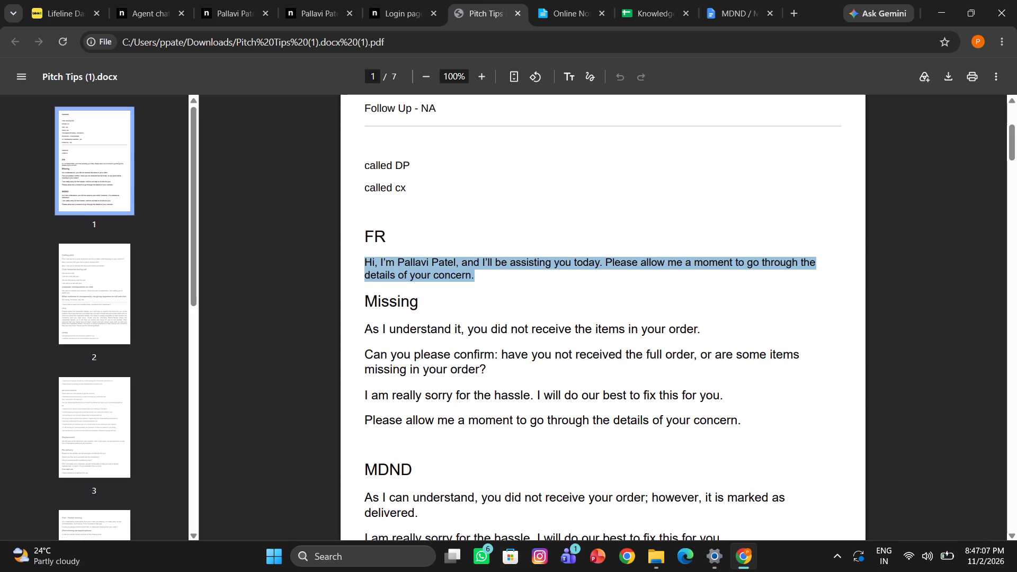
pyautogui.scroll(-6, 471, 352)
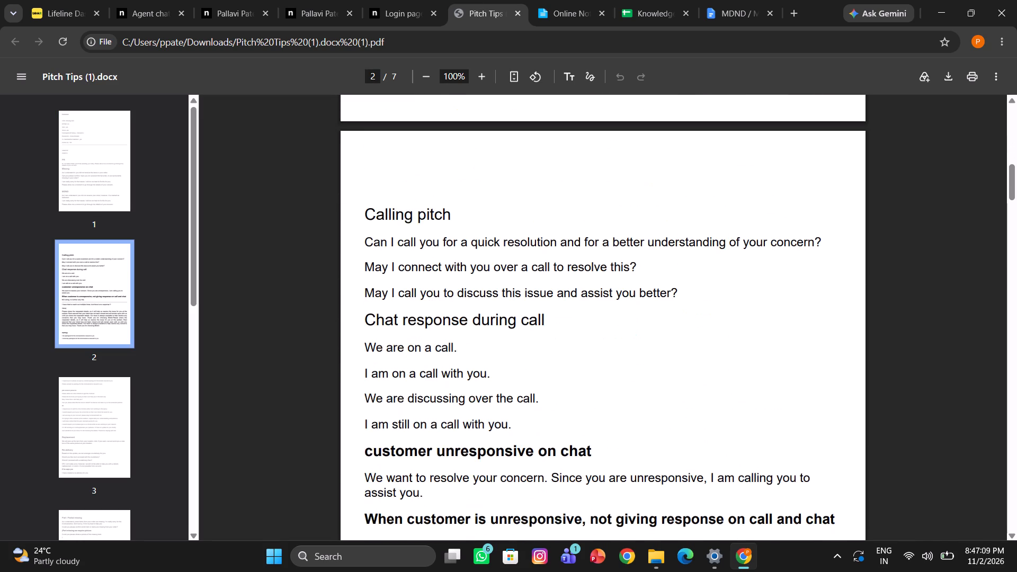
pyautogui.scroll(-2, 471, 352)
pyautogui.click(429, 289)
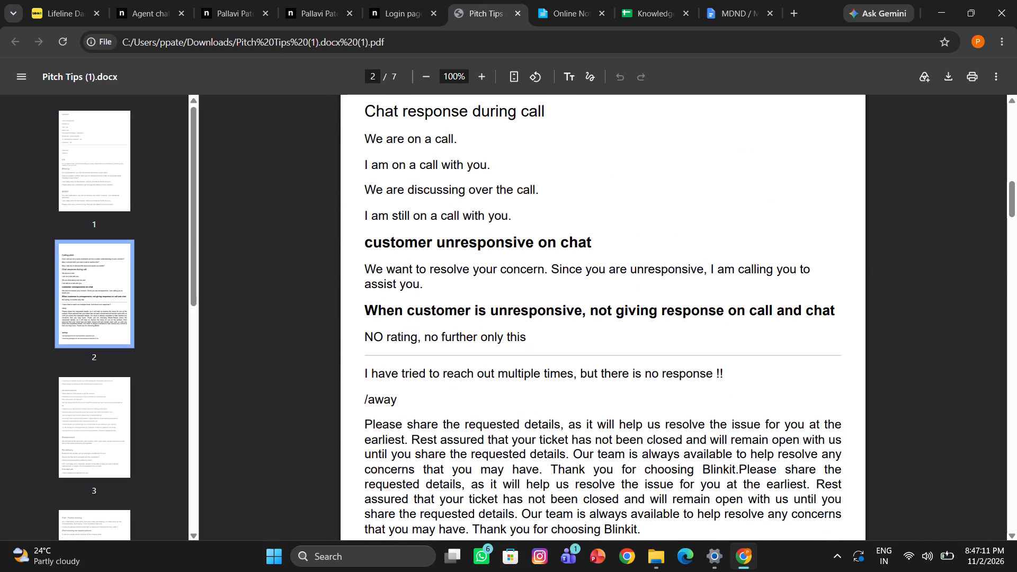
pyautogui.moveTo(361, 267); pyautogui.dragTo(418, 288)
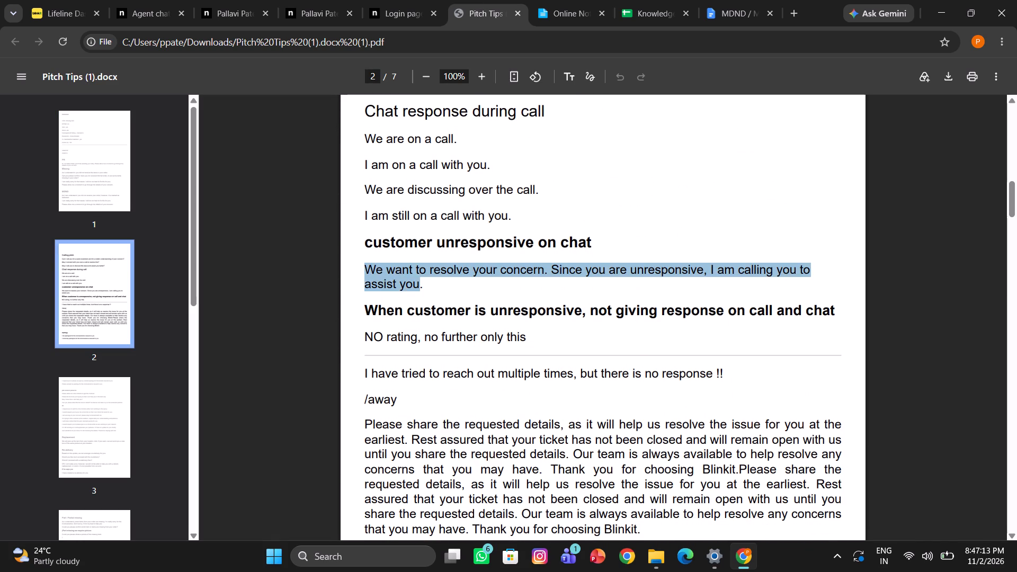
pyautogui.moveTo(418, 288); pyautogui.dragTo(439, 285)
pyautogui.hotkey('ctrl', 'c')
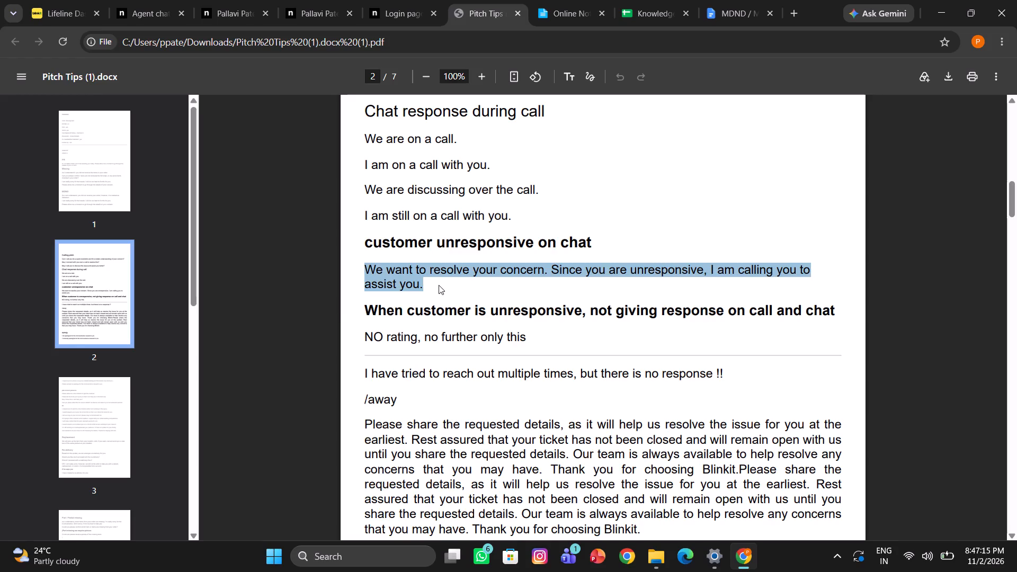
pyautogui.click(118, 10)
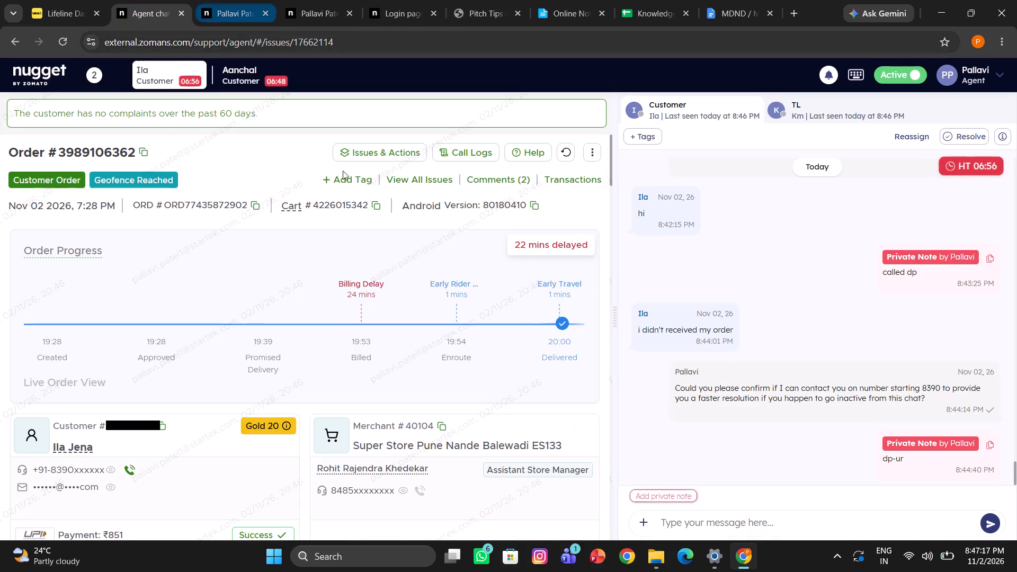
pyautogui.click(694, 533)
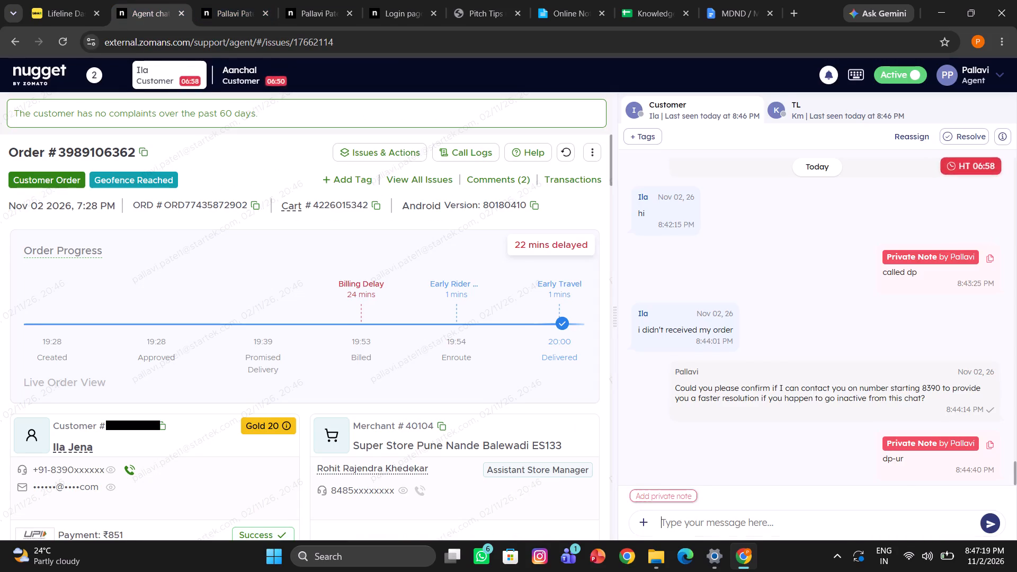
pyautogui.hotkey('ctrl', 'v')
pyautogui.press('Return')
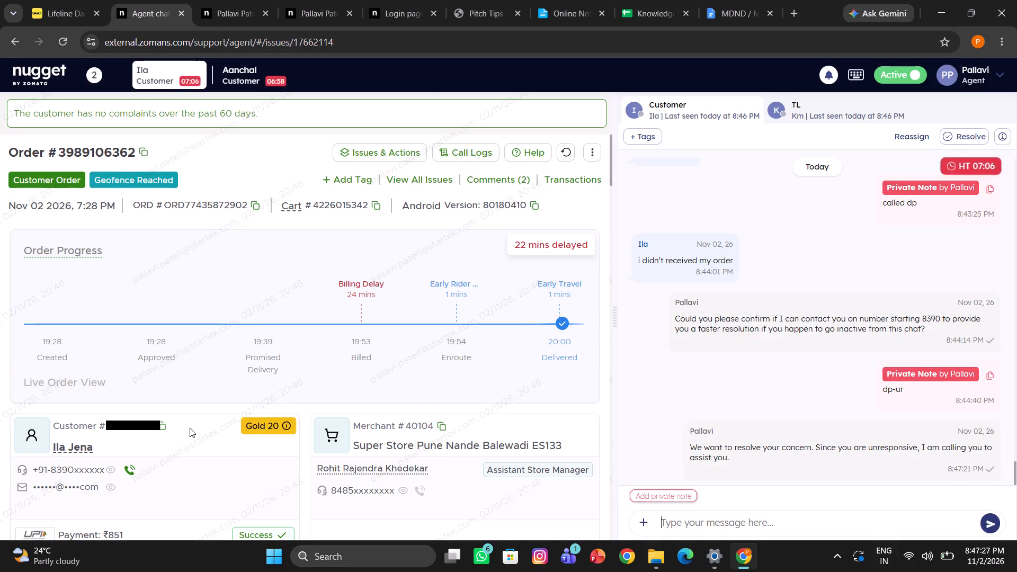
pyautogui.scroll(-3, 201, 444)
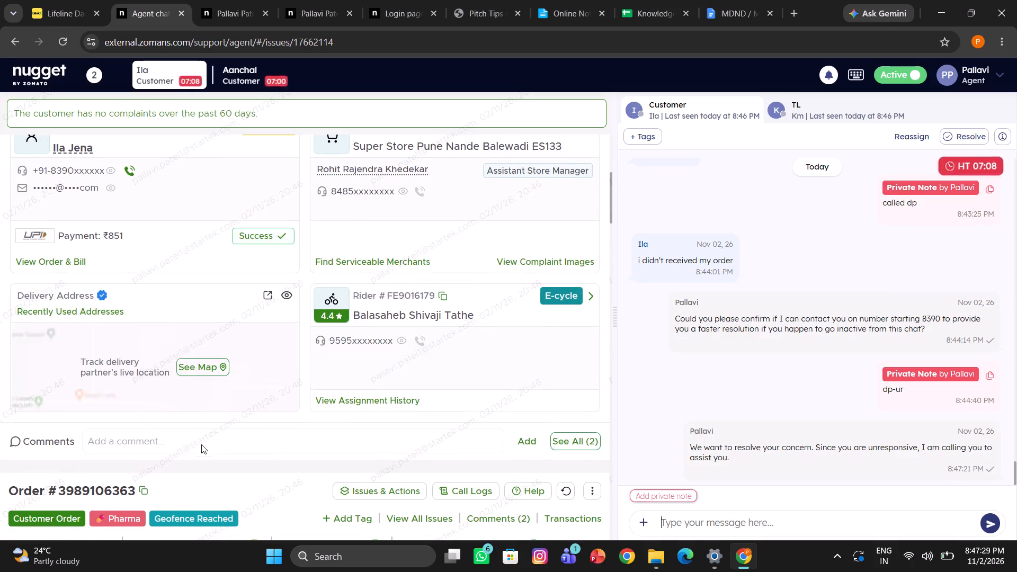
pyautogui.click(133, 169)
pyautogui.click(550, 396)
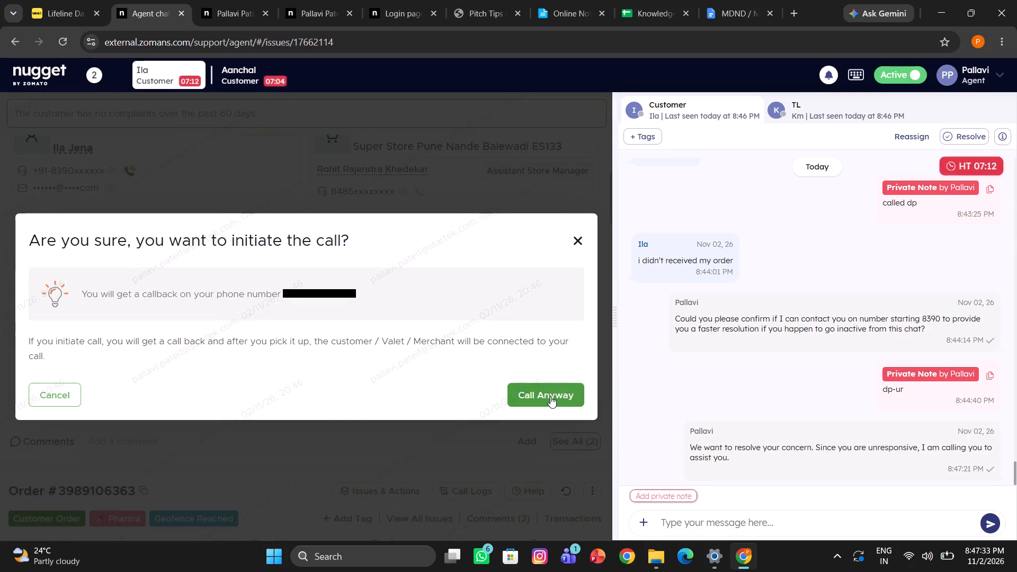
pyautogui.click(658, 494)
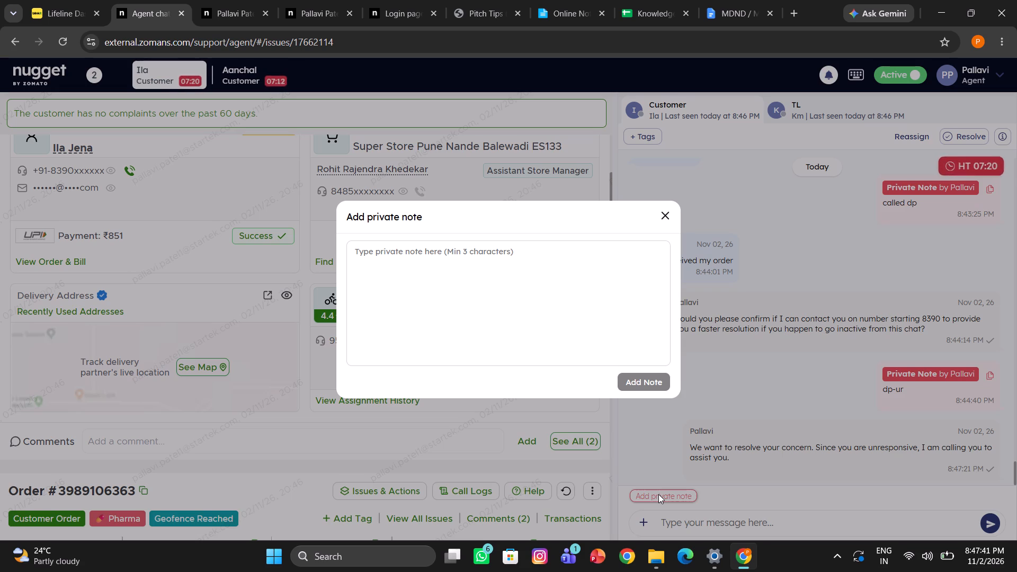
pyautogui.press('c')
pyautogui.press('a')
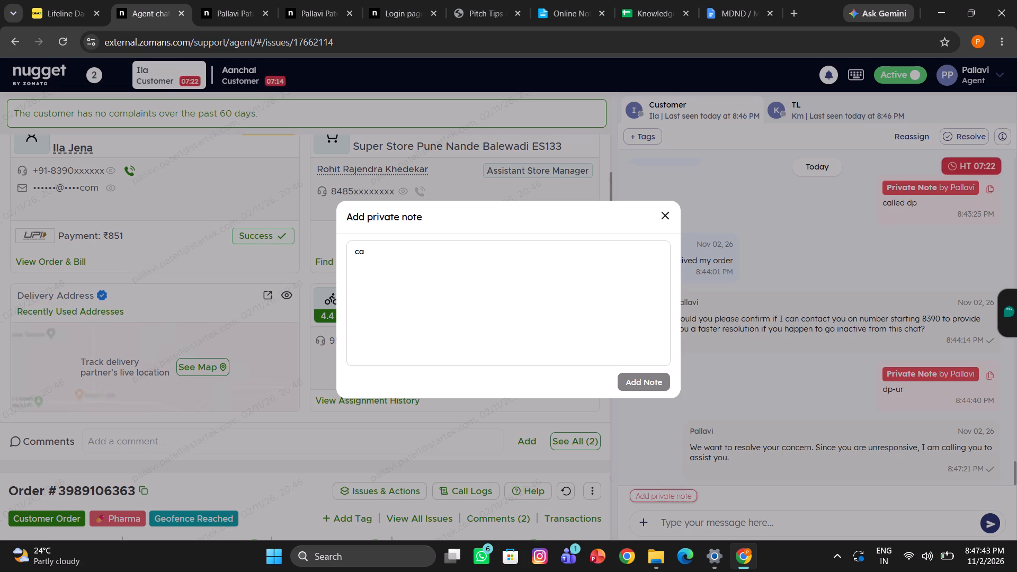
# Add the private note "called cx" to the order-not-received chat.
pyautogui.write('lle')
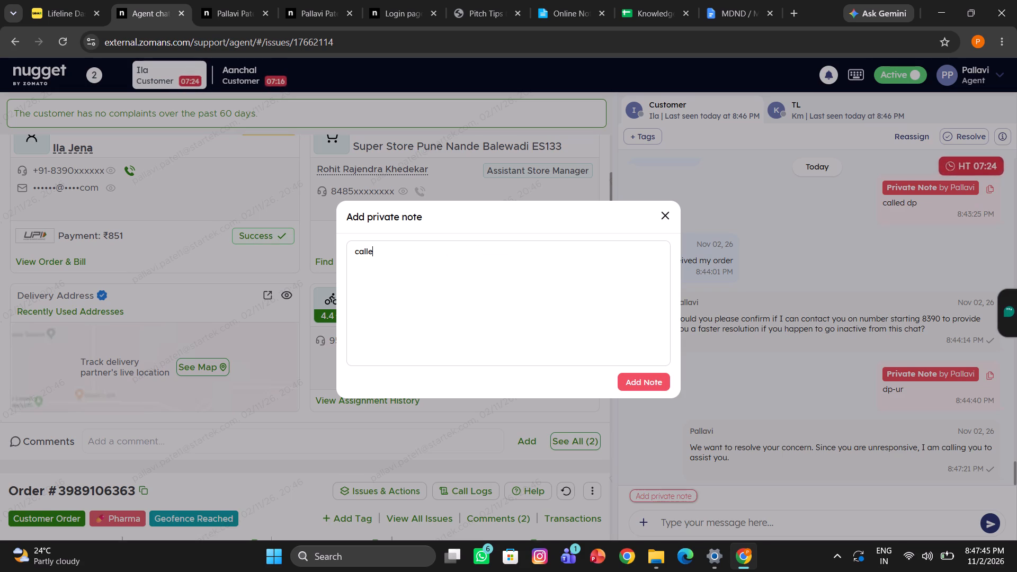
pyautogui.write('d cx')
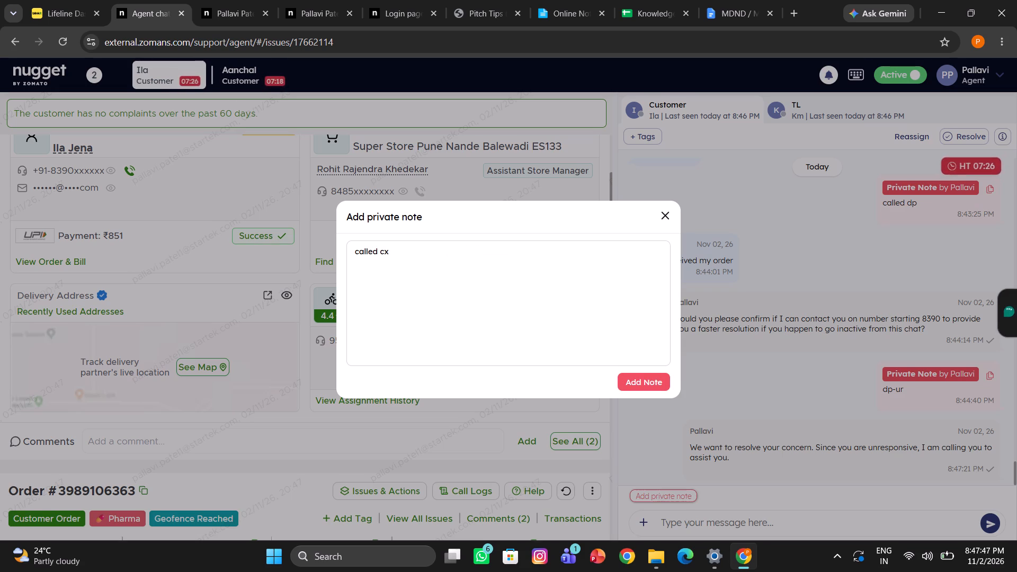
pyautogui.click(634, 380)
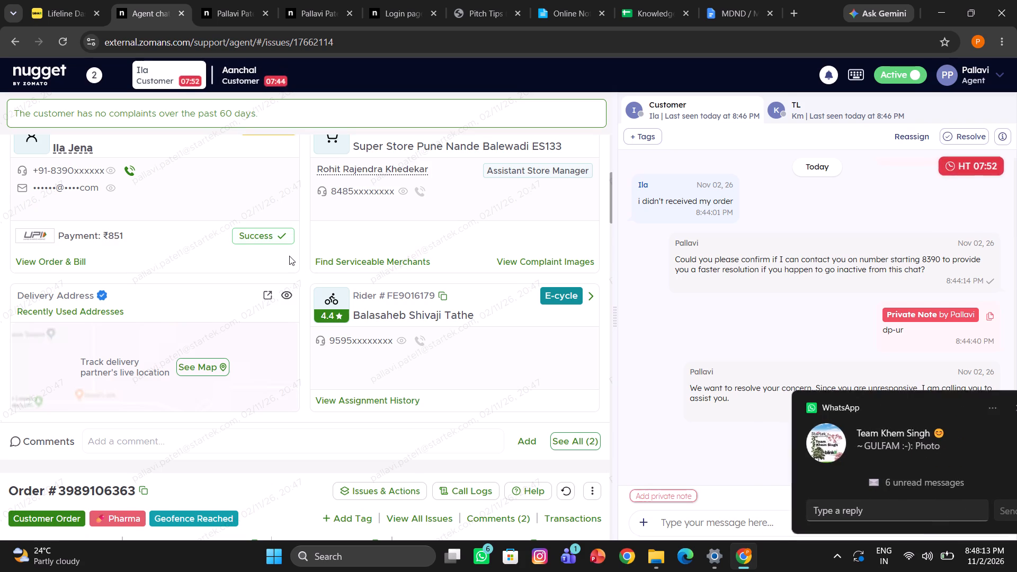
# Open the customer's overview from the order details to check their karma and complaint history.
pyautogui.scroll(6, 289, 256)
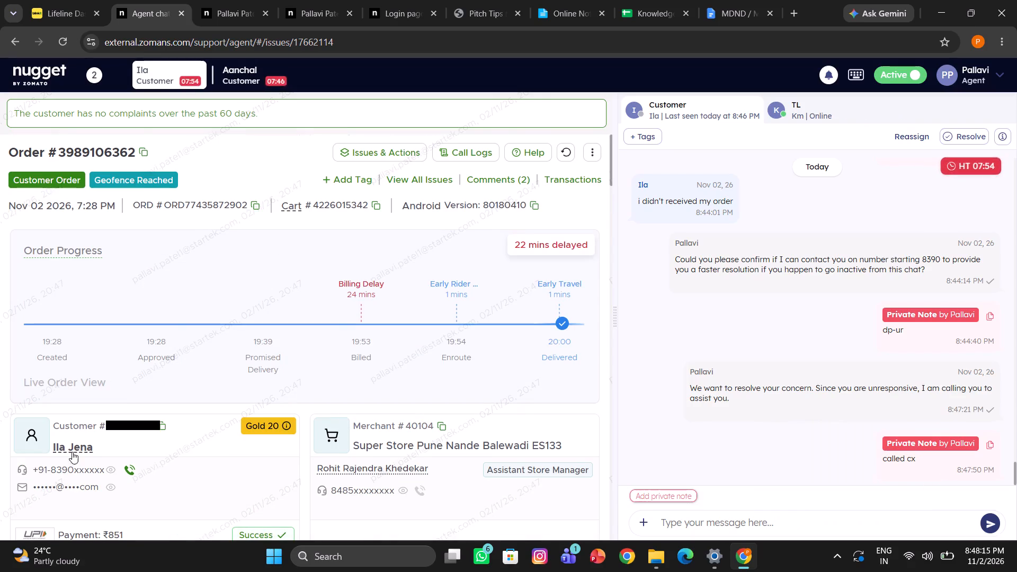
pyautogui.click(76, 448)
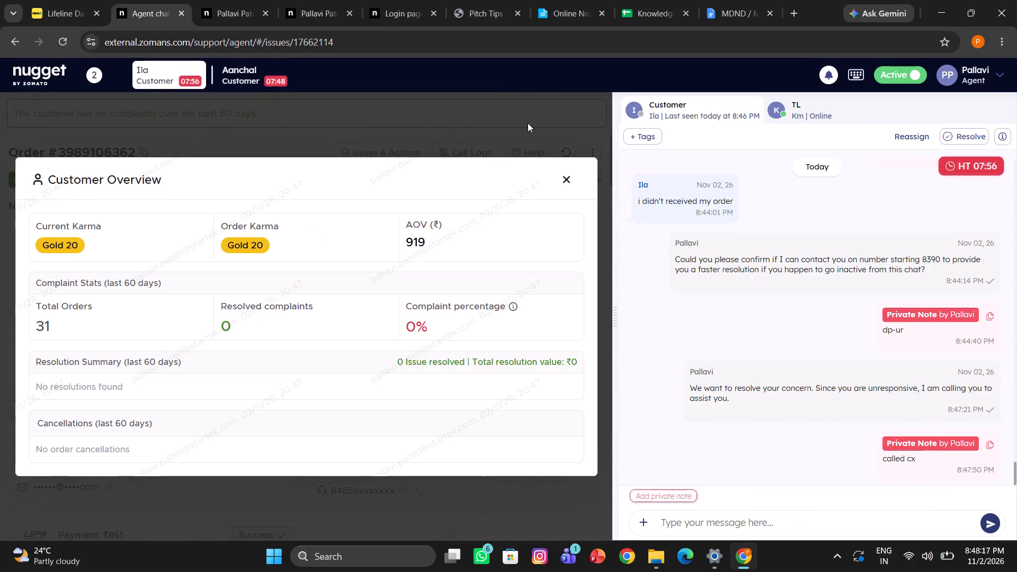
pyautogui.click(564, 177)
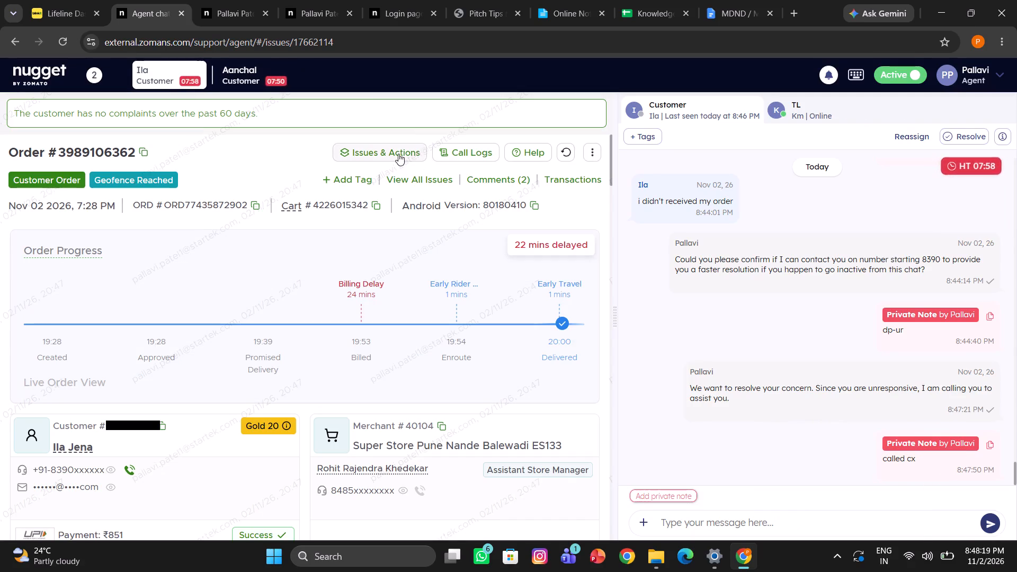
pyautogui.click(398, 153)
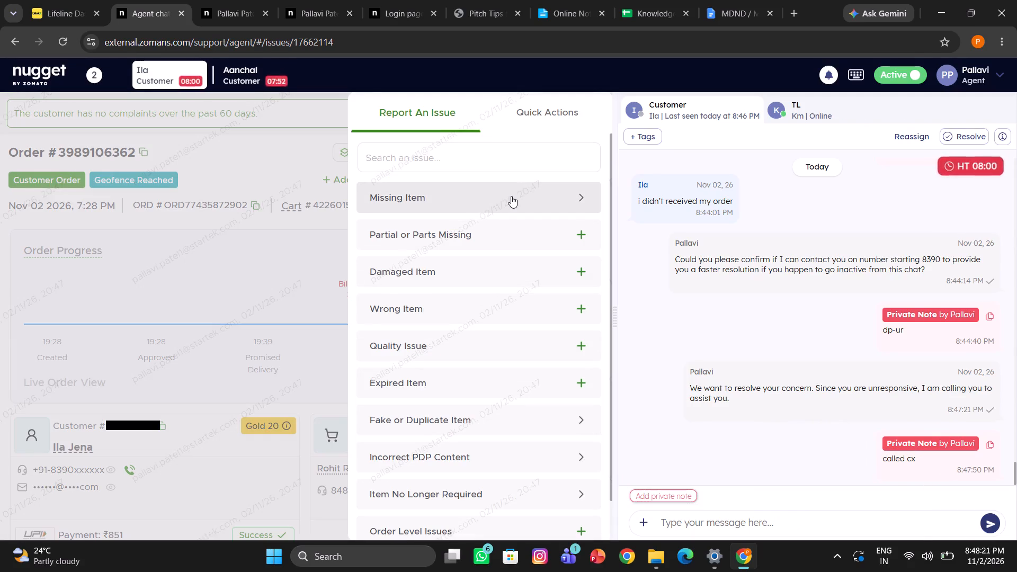
pyautogui.click(511, 196)
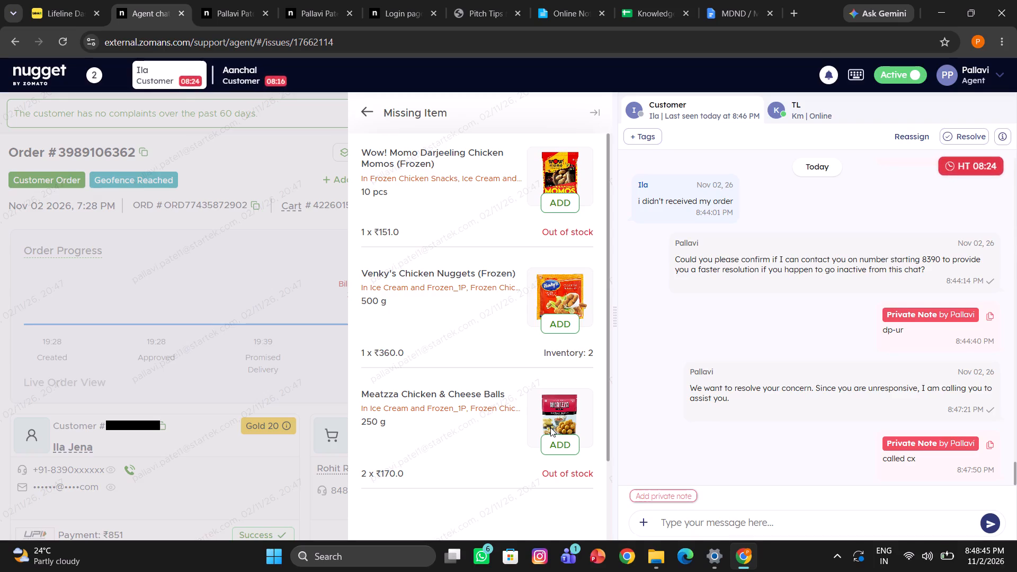
pyautogui.click(265, 363)
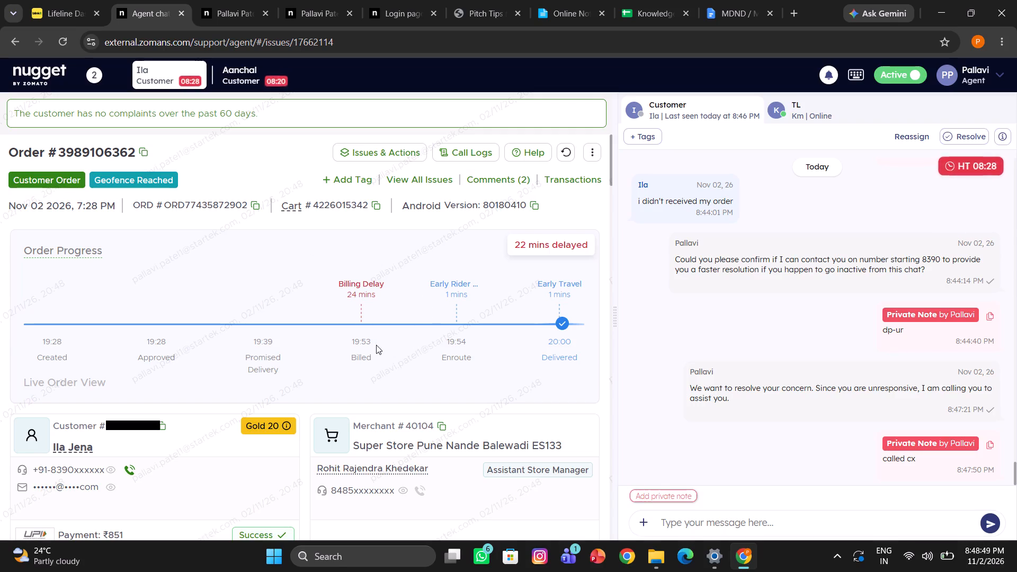
pyautogui.moveTo(372, 356); pyautogui.dragTo(341, 338)
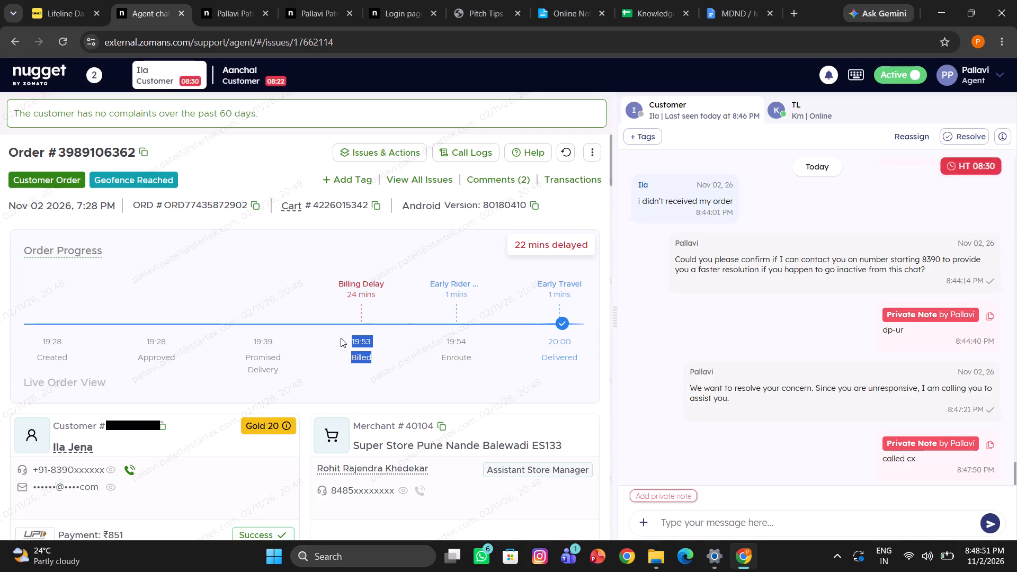
pyautogui.moveTo(341, 338); pyautogui.dragTo(341, 278)
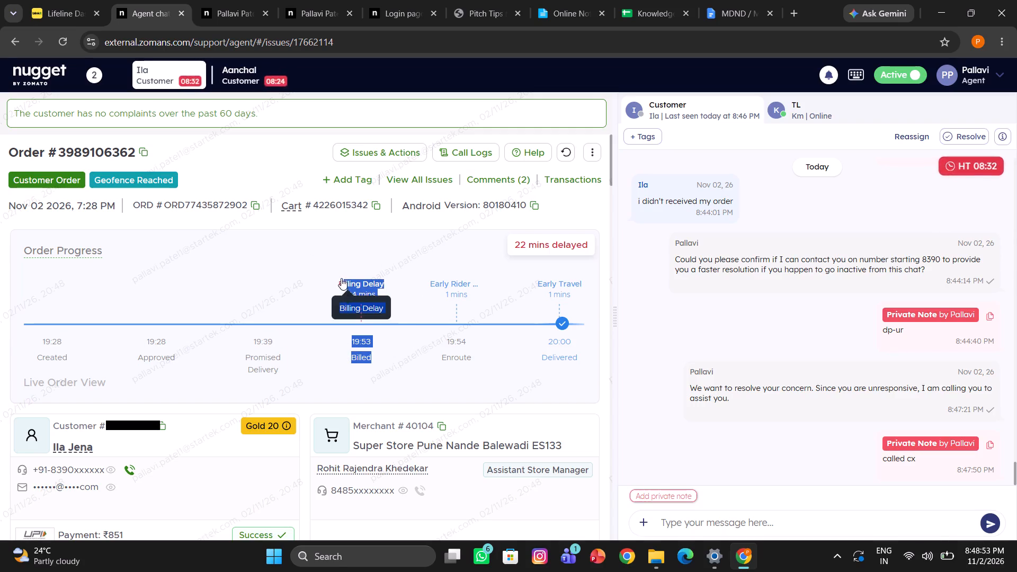
pyautogui.moveTo(341, 278); pyautogui.dragTo(340, 277)
pyautogui.click(319, 273)
pyautogui.scroll(-3, 319, 273)
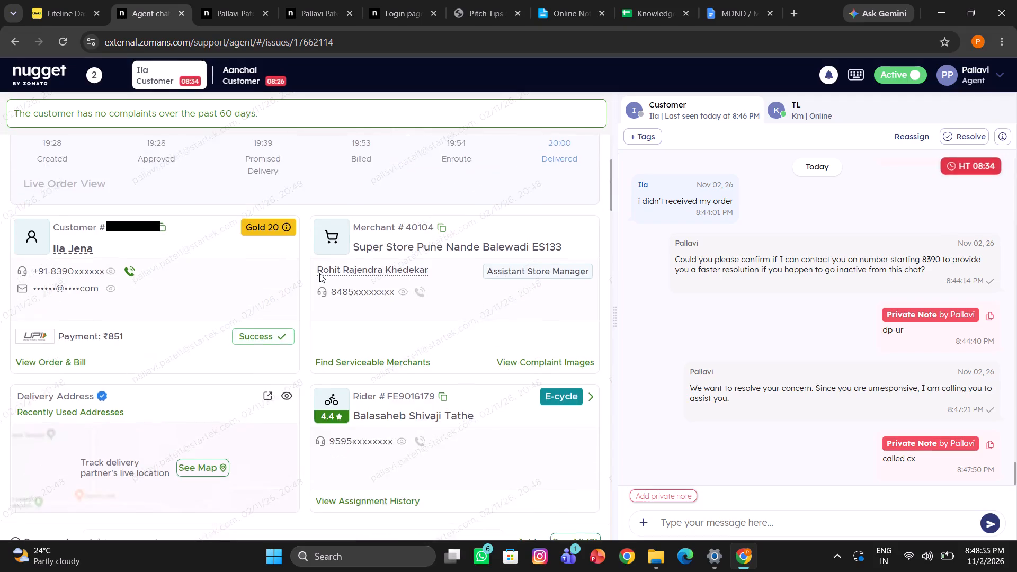
pyautogui.scroll(-2, 319, 273)
pyautogui.scroll(6, 319, 273)
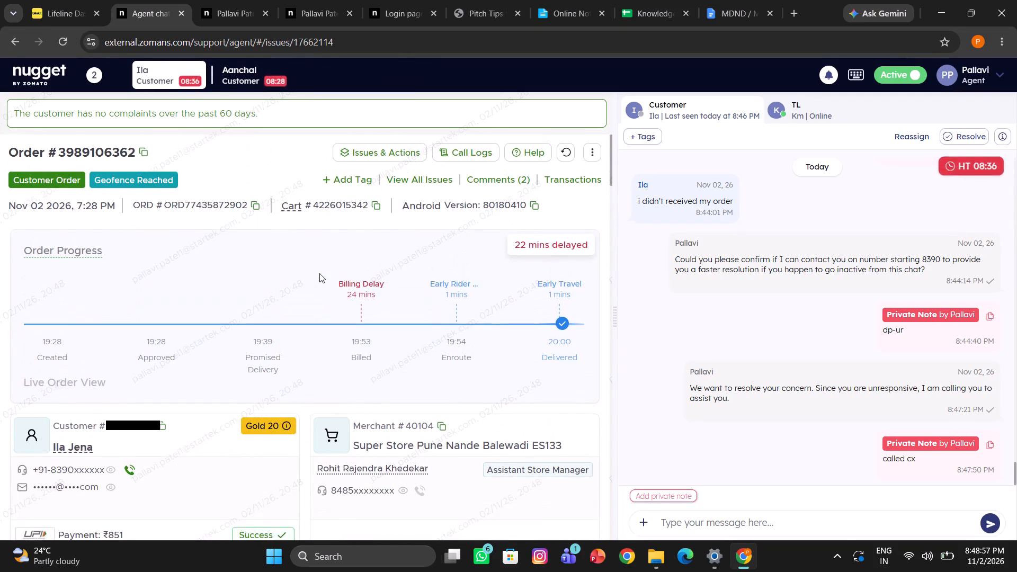
pyautogui.scroll(1, 319, 273)
pyautogui.click(228, 73)
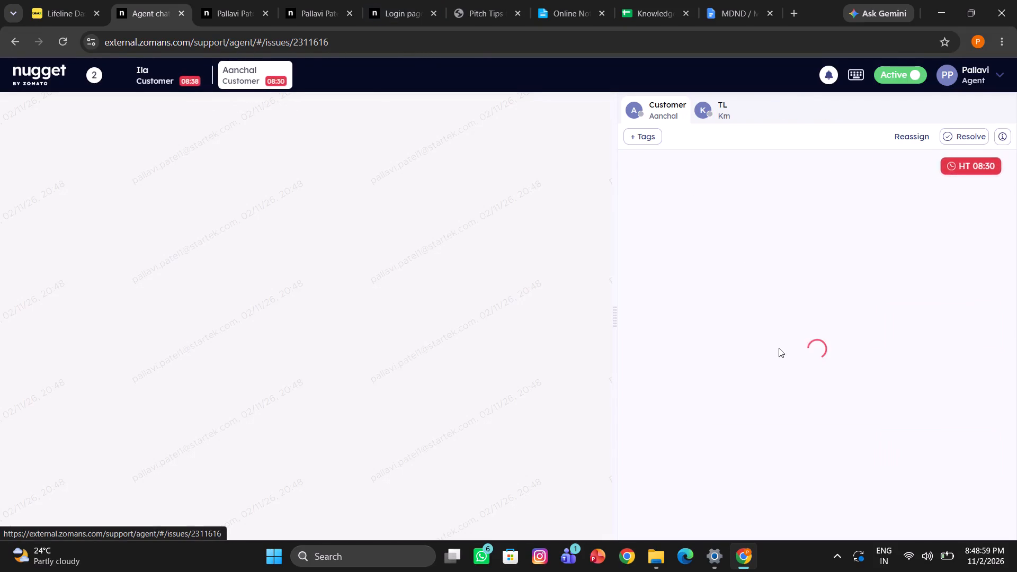
pyautogui.scroll(-2, 778, 355)
pyautogui.click(482, 4)
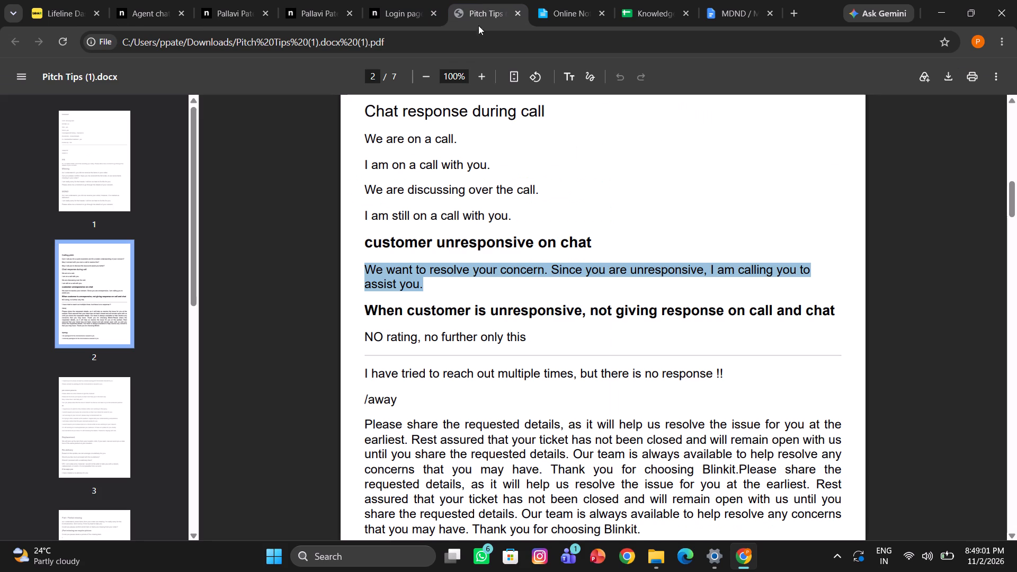
pyautogui.hotkey('ctrl', 'c')
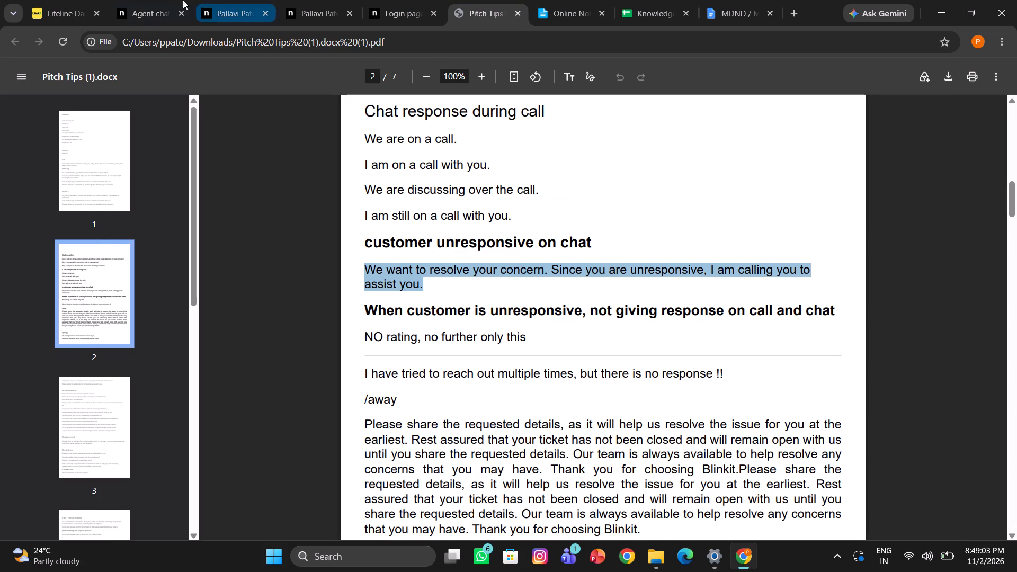
pyautogui.click(138, 0)
pyautogui.hotkey('ctrl', 'v')
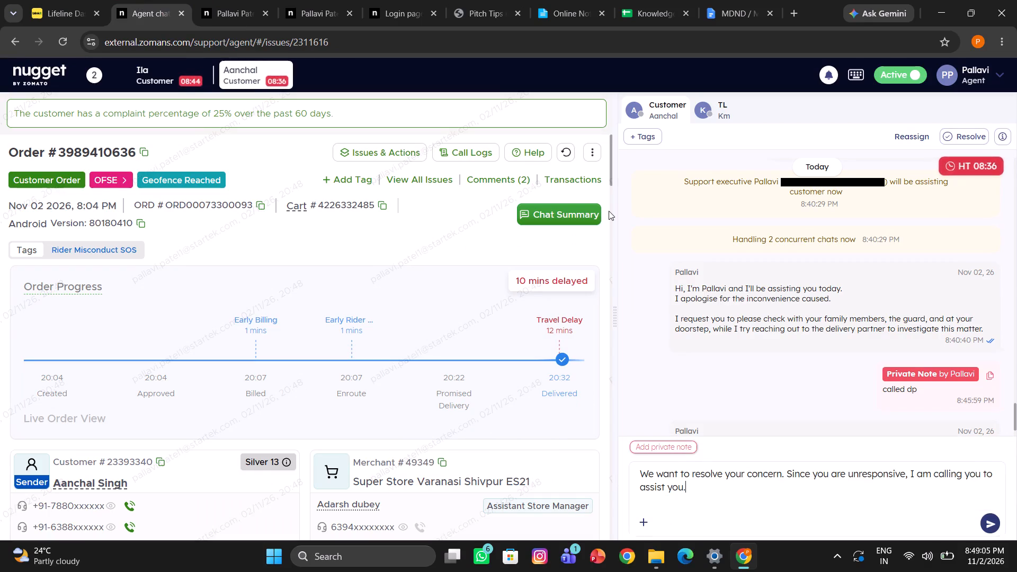
pyautogui.press('Return')
pyautogui.scroll(-1, 387, 372)
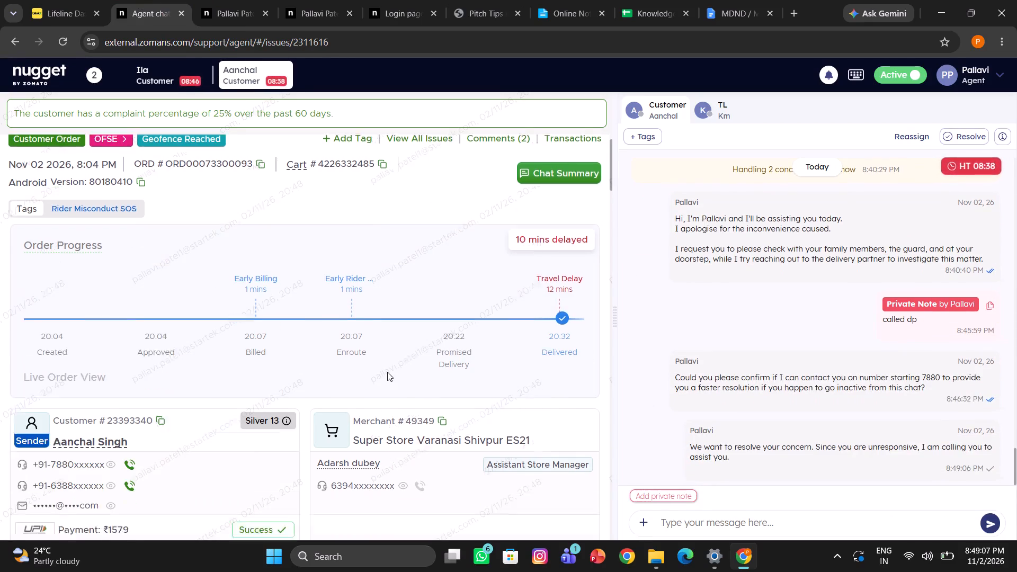
pyautogui.scroll(-1, 387, 372)
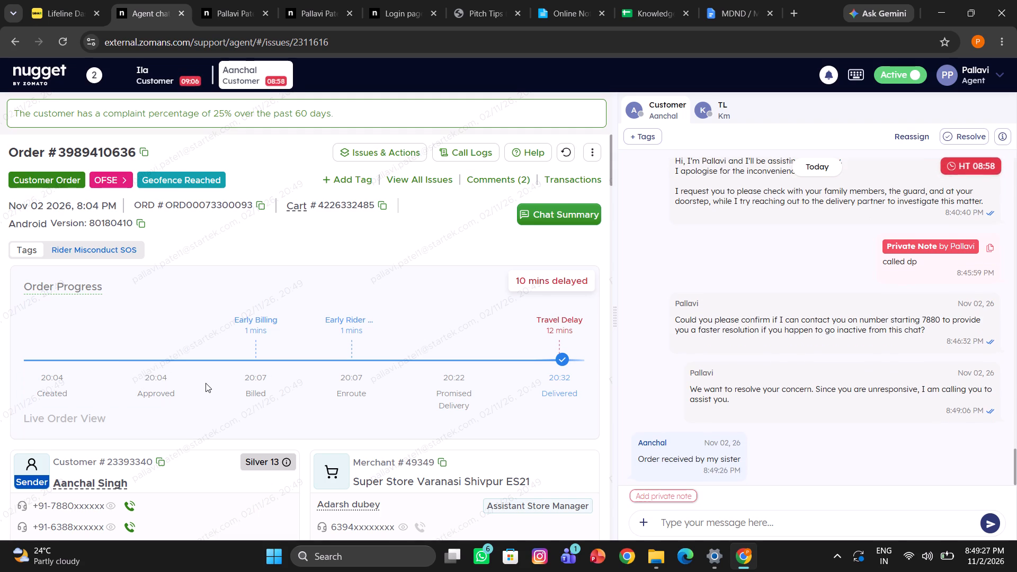
pyautogui.scroll(-1, 206, 383)
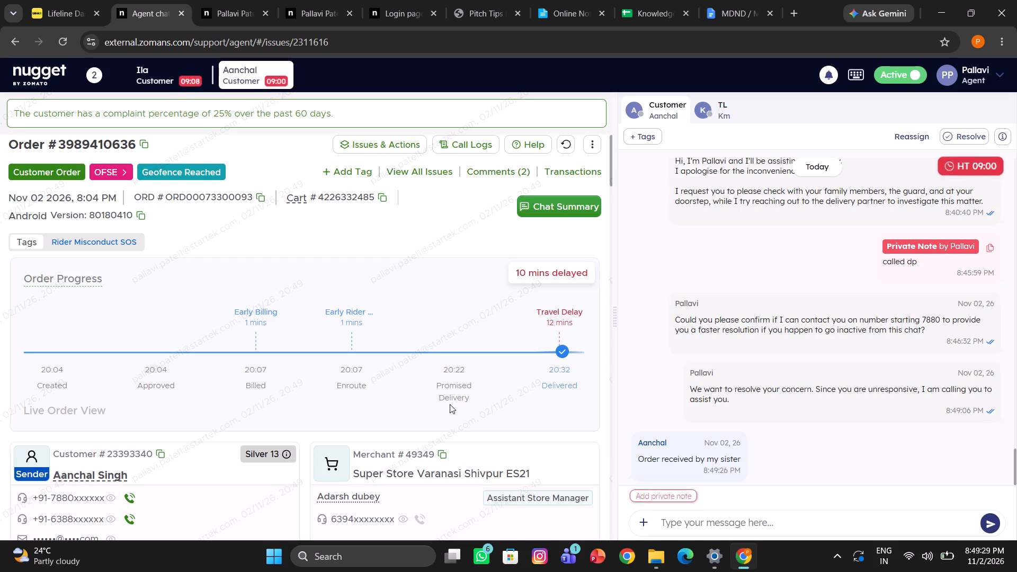
pyautogui.write('/fu')
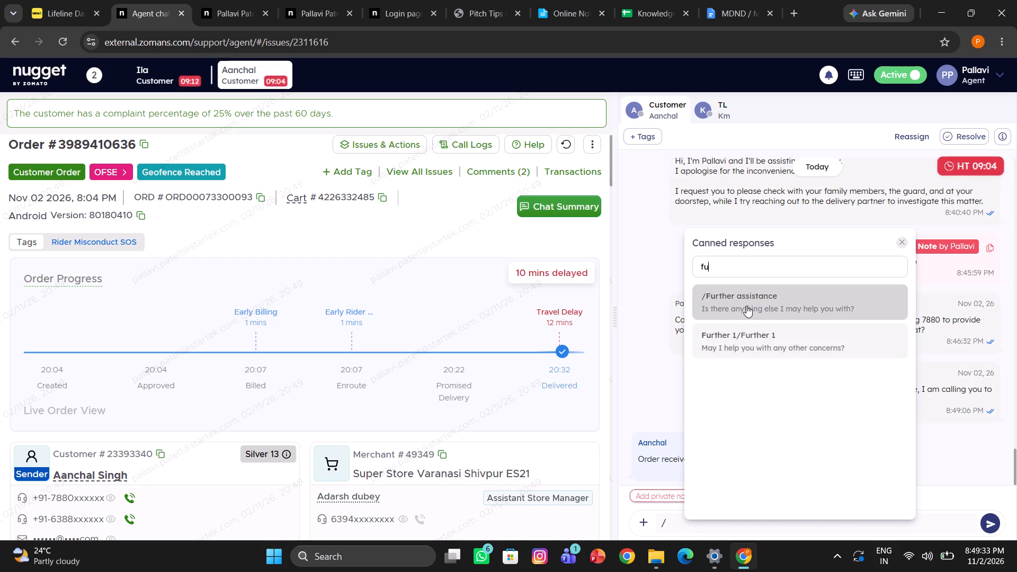
pyautogui.click(746, 306)
pyautogui.press('Return')
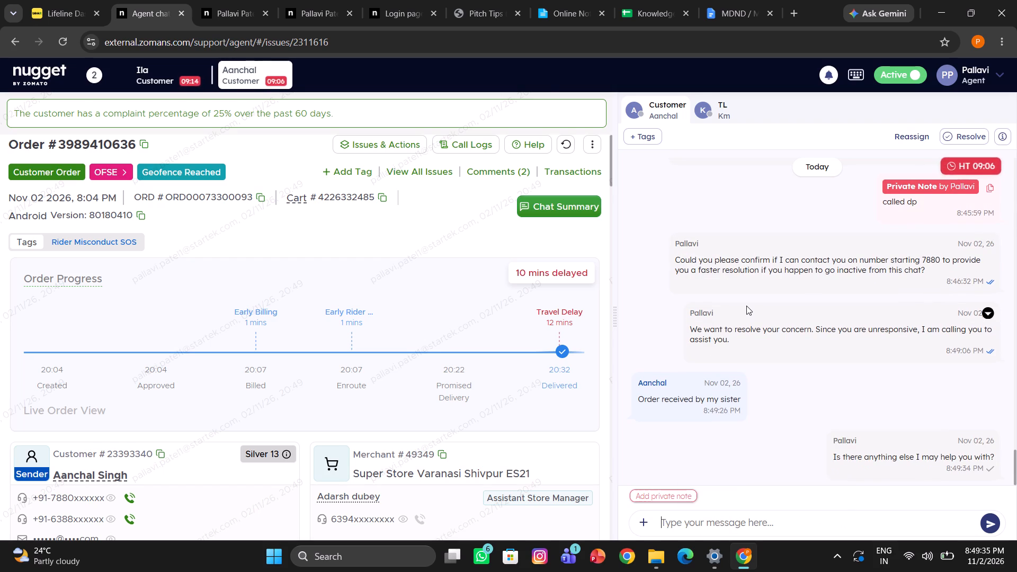
pyautogui.click(183, 72)
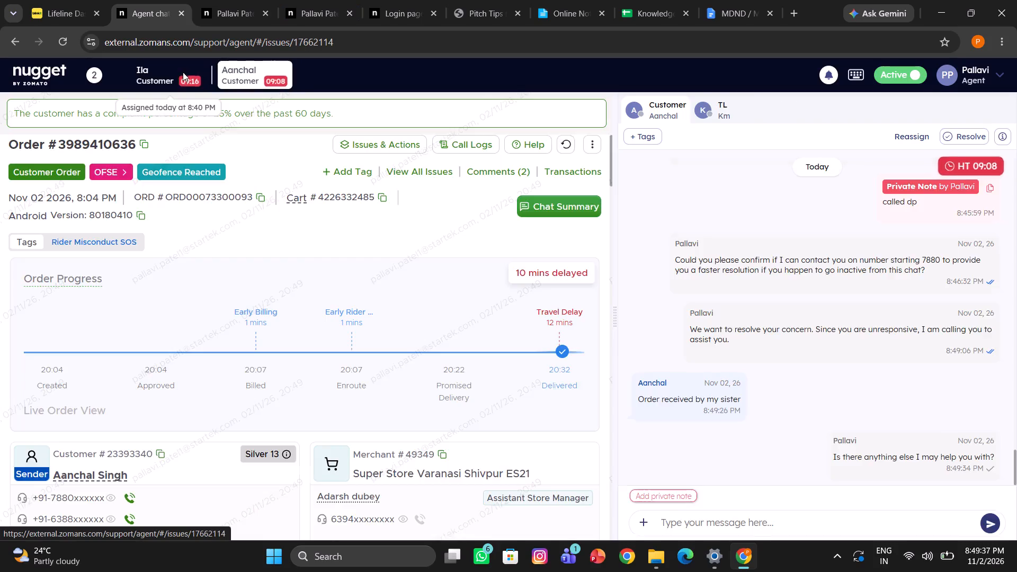
pyautogui.scroll(-1, 853, 396)
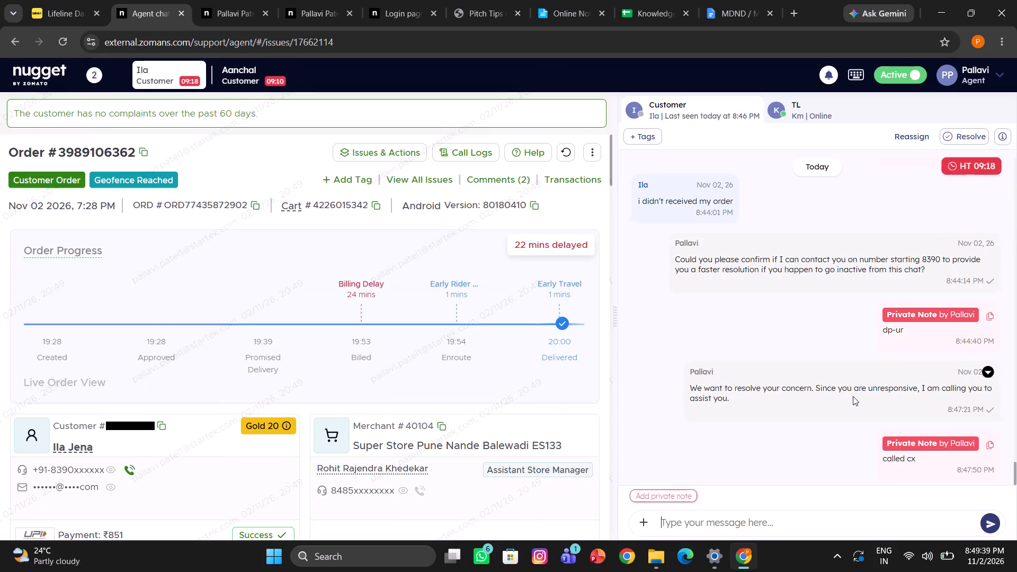
pyautogui.click(386, 150)
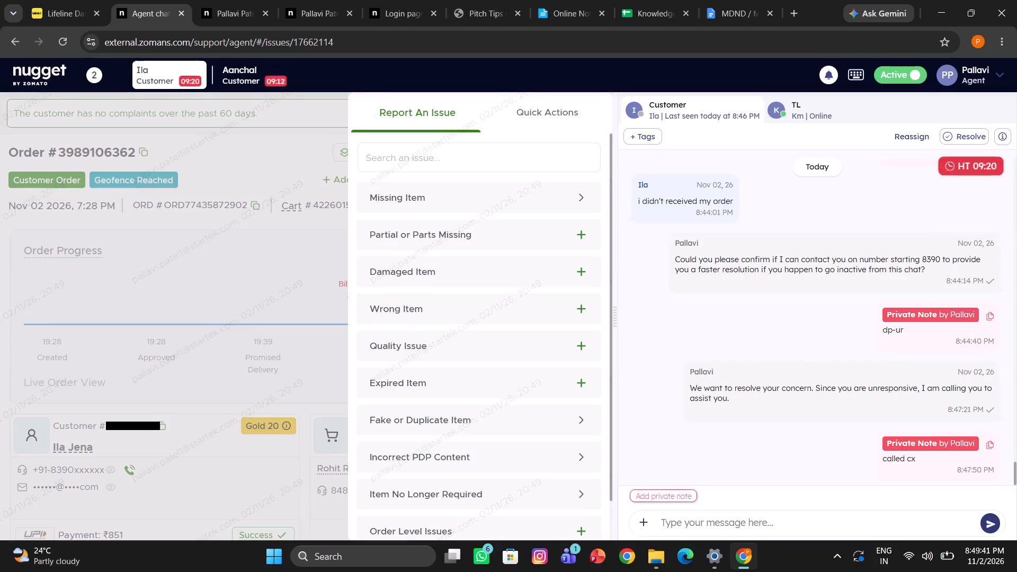
pyautogui.click(434, 150)
pyautogui.write('order')
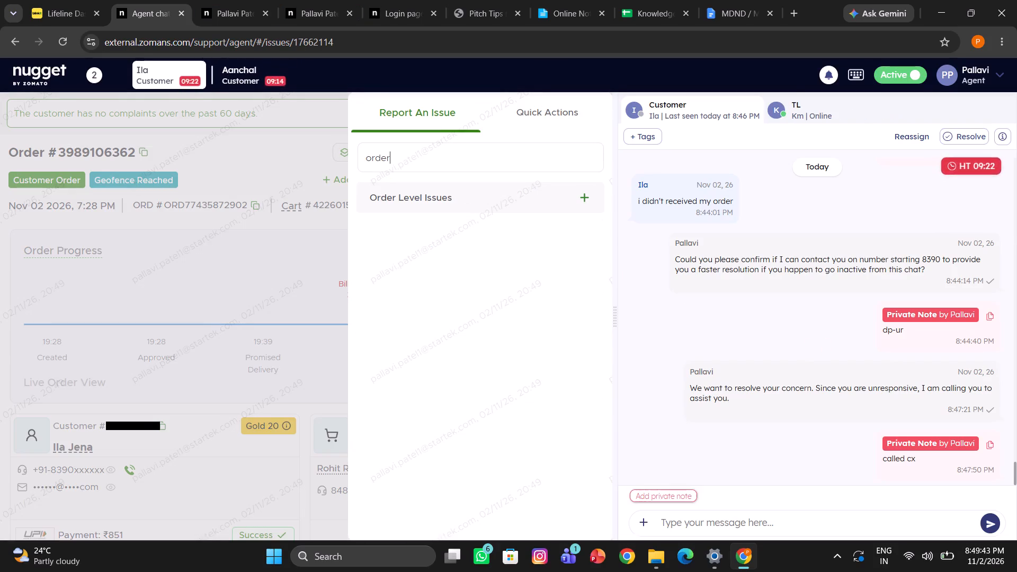
pyautogui.click(387, 194)
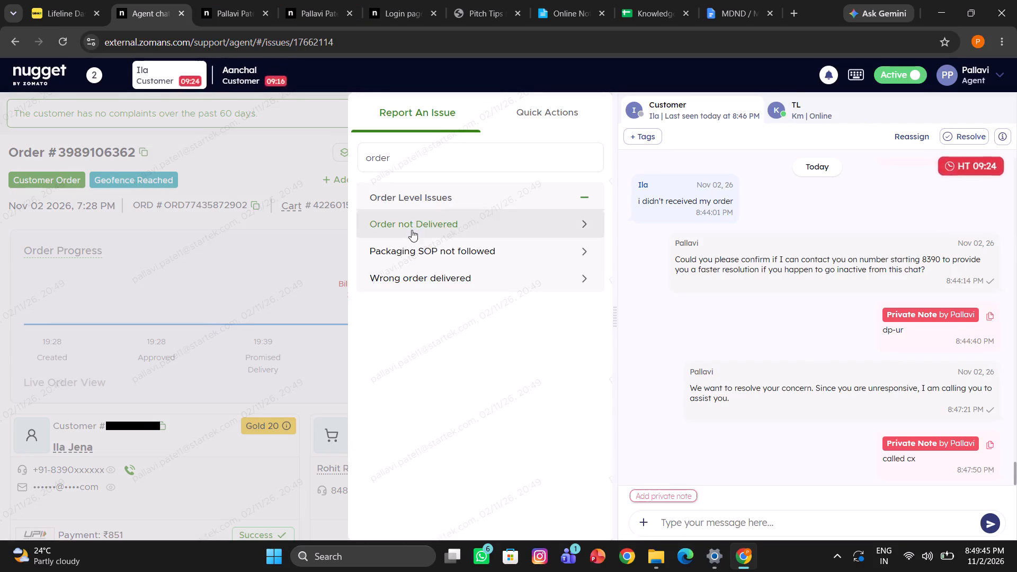
pyautogui.click(412, 230)
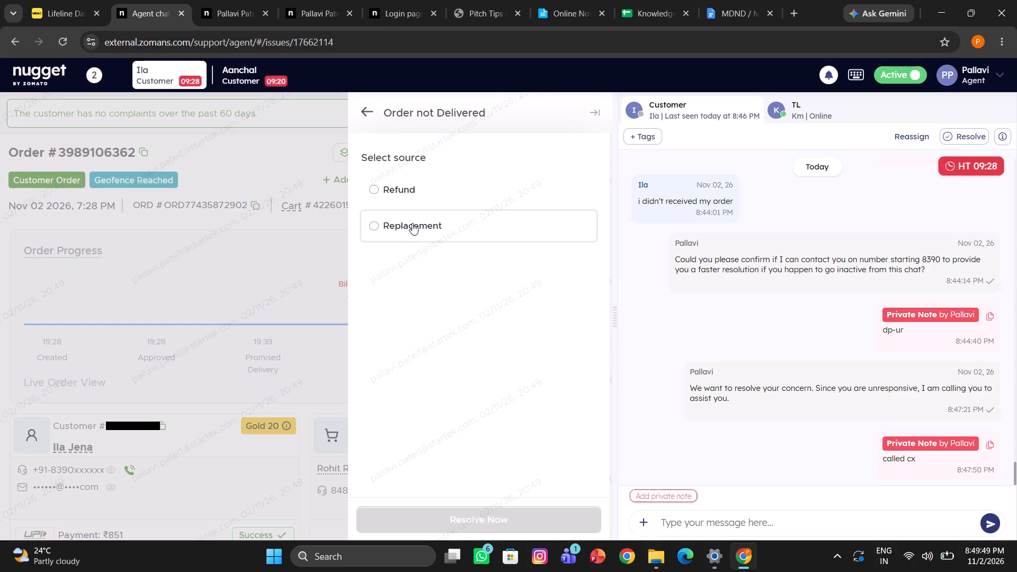
# Review the Replacement option's breakdown of items for re-delivery and refund.
pyautogui.click(412, 223)
pyautogui.scroll(-1, 485, 382)
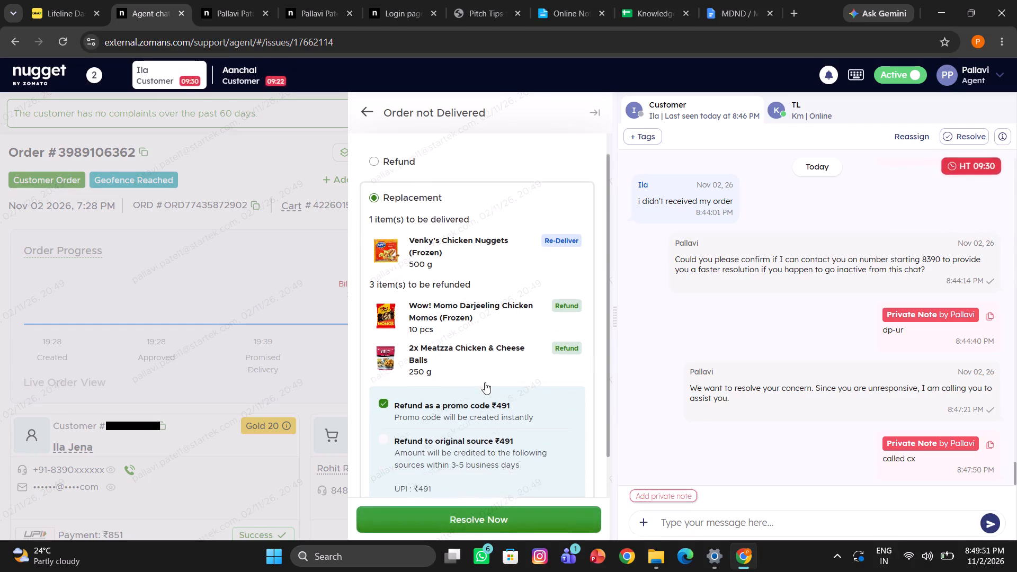
pyautogui.scroll(-1, 485, 382)
pyautogui.scroll(2, 485, 382)
pyautogui.click(457, 198)
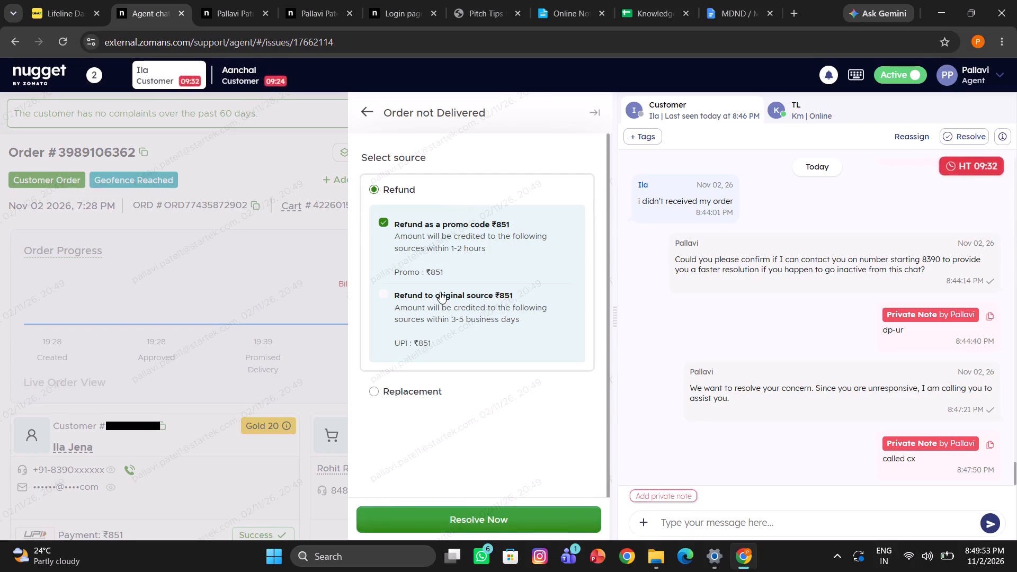
pyautogui.click(440, 292)
pyautogui.click(431, 257)
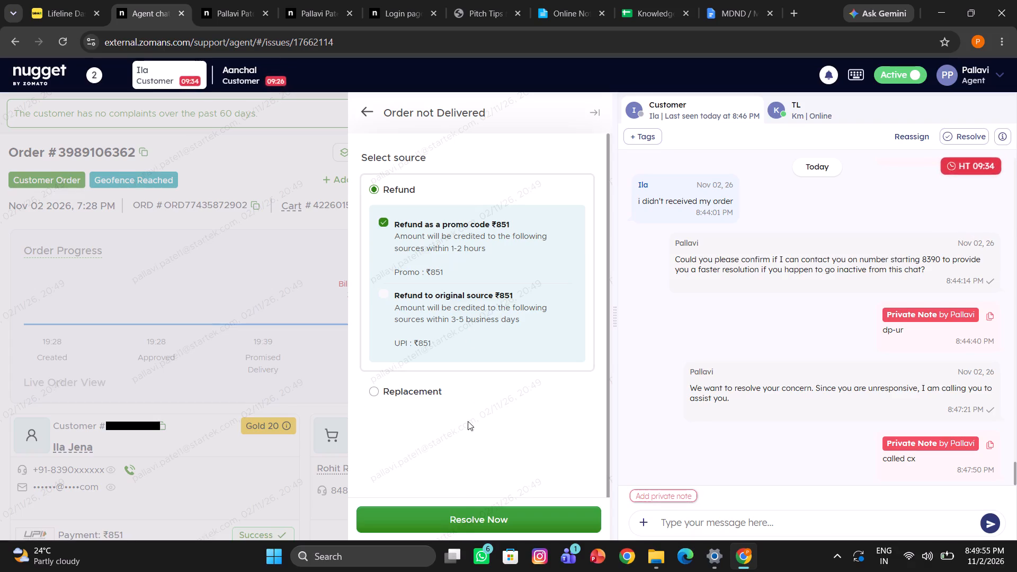
pyautogui.click(430, 512)
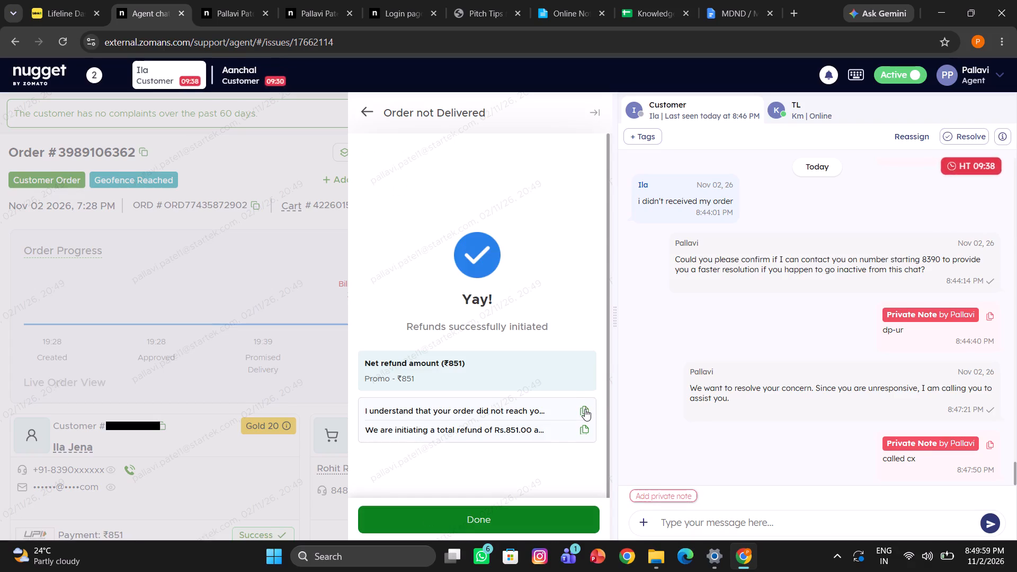
# Copy the two generated resolution messages, the non-delivery acknowledgement and the Rs.851.00 refund notice, send each in the chat, and finish the issue report.
pyautogui.click(585, 409)
pyautogui.click(702, 532)
pyautogui.hotkey('ctrl', 'v')
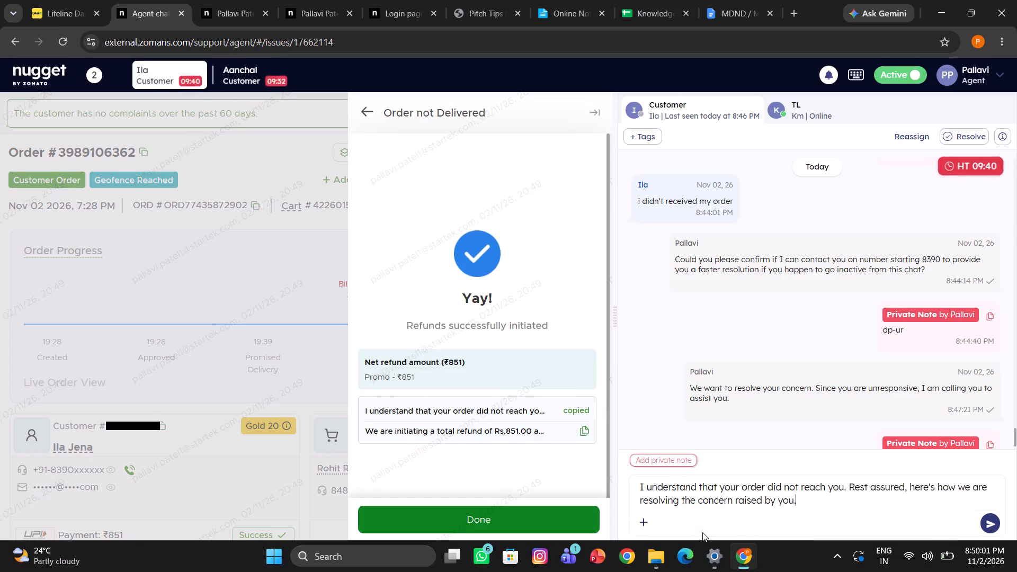
pyautogui.press('Return')
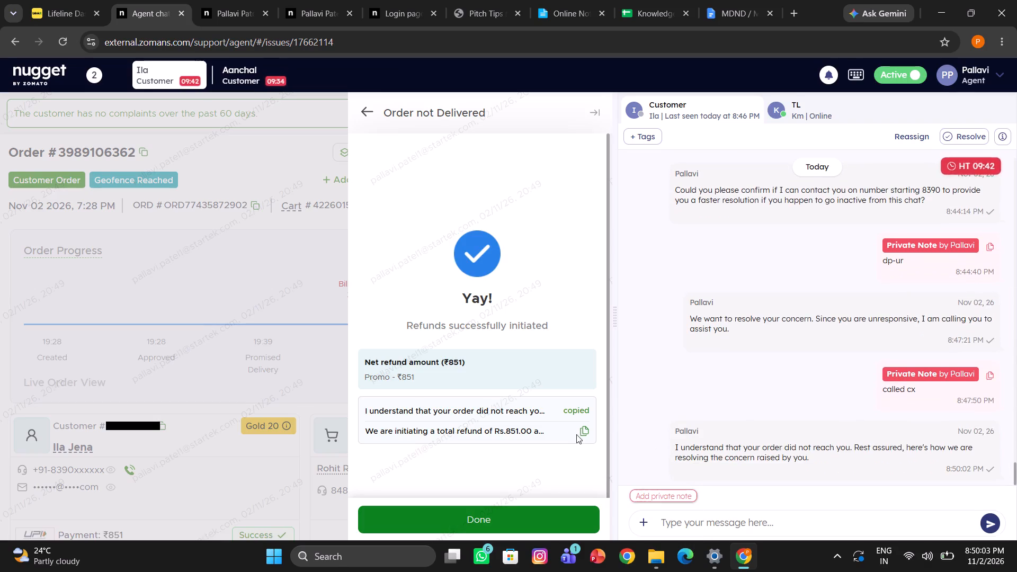
pyautogui.click(582, 430)
pyautogui.click(689, 514)
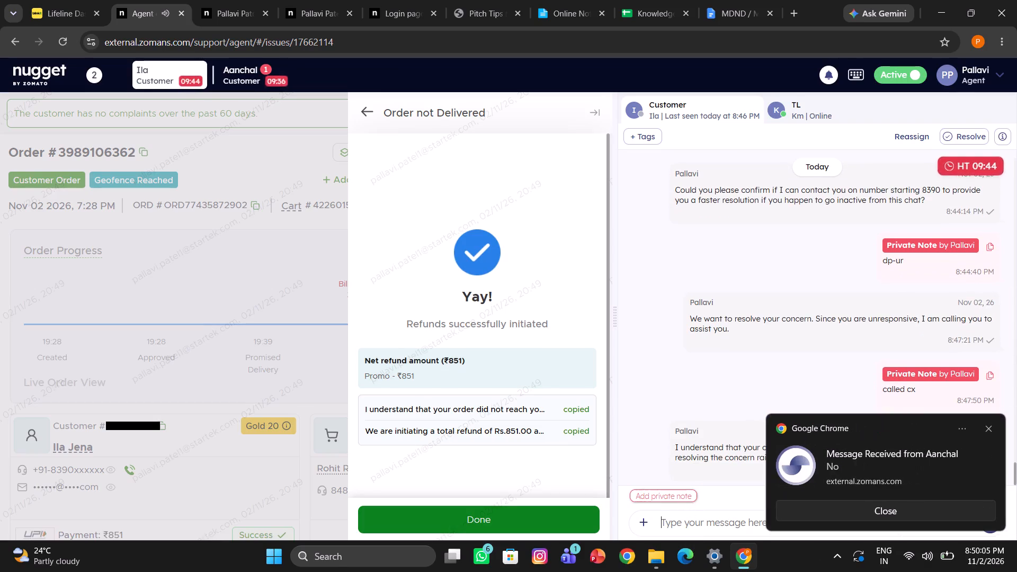
pyautogui.hotkey('ctrl', 'v')
pyautogui.press('Return')
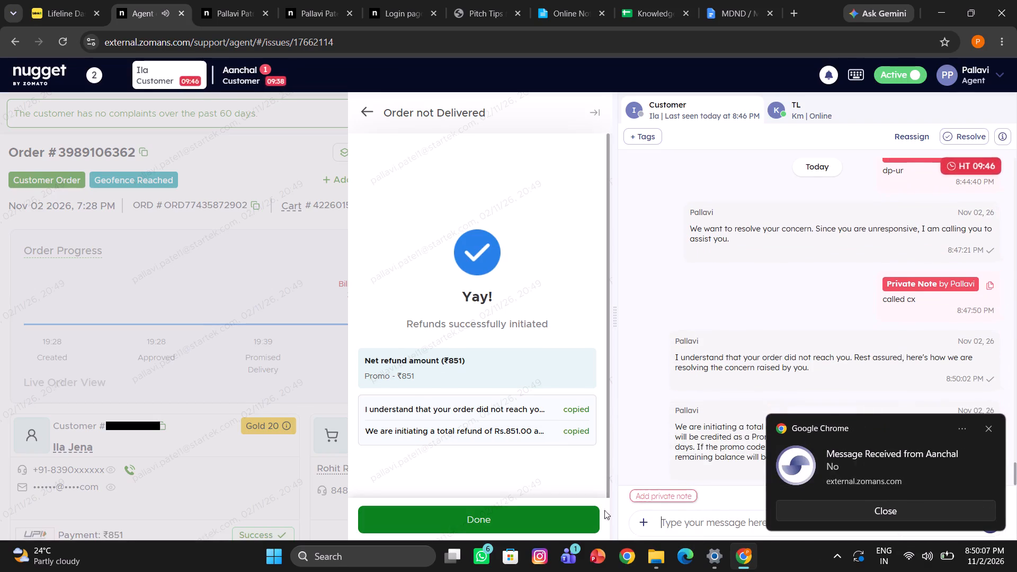
pyautogui.click(557, 512)
pyautogui.click(671, 527)
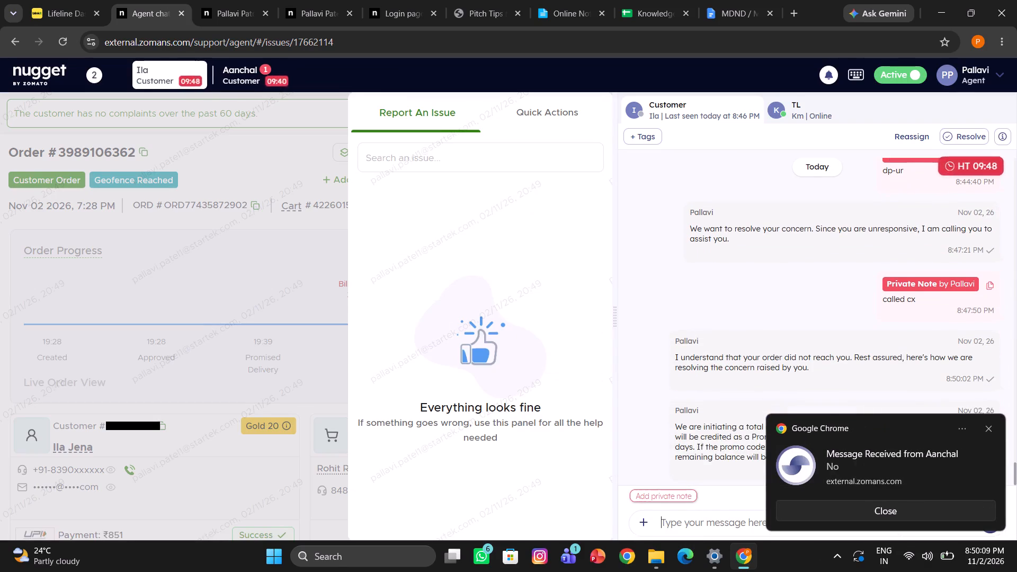
pyautogui.write('/tra')
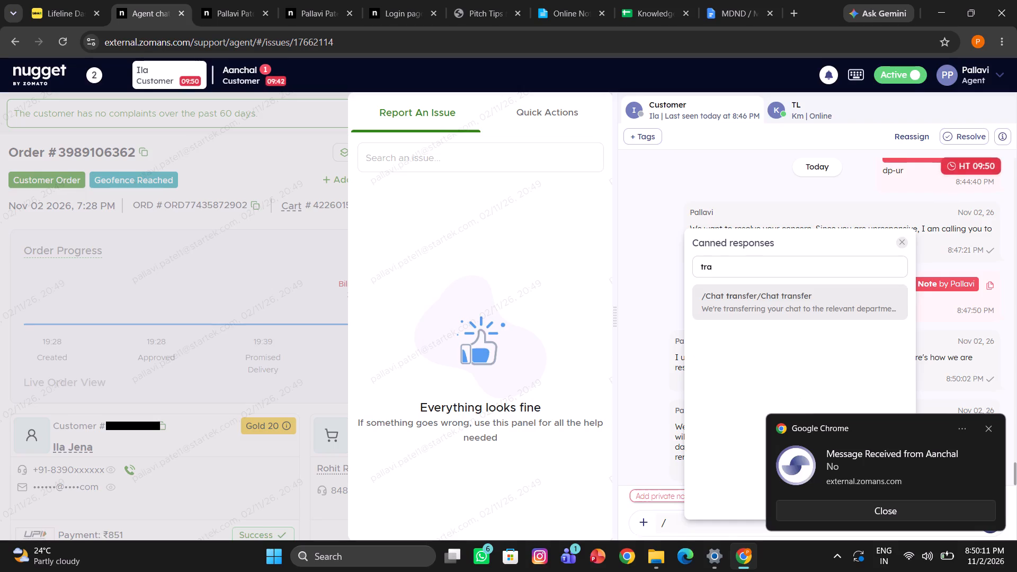
pyautogui.press('BackSpace')
pyautogui.press('BackSpace')
pyautogui.press('BackSpace')
pyautogui.write('ra')
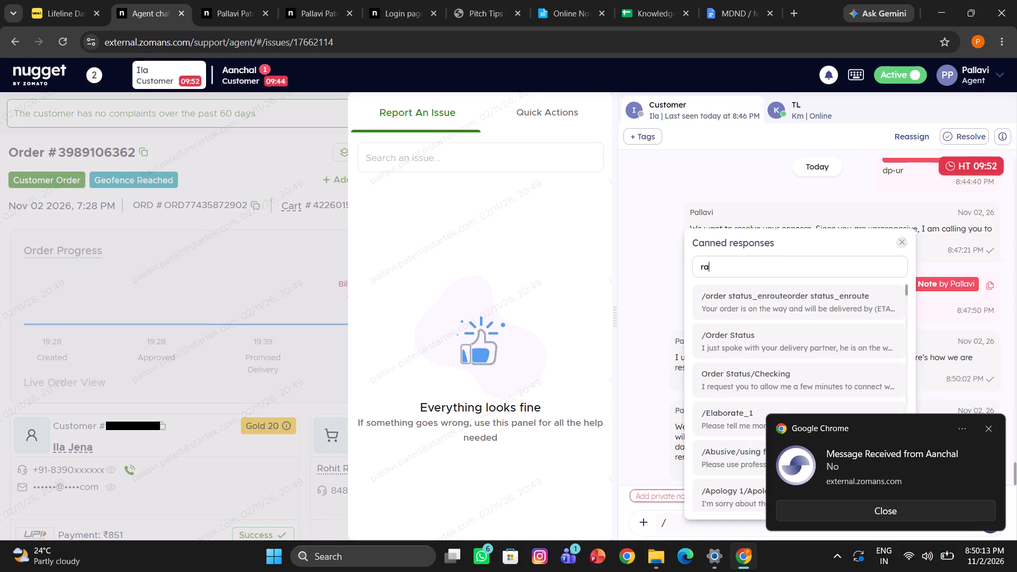
pyautogui.click(773, 324)
pyautogui.press('Return')
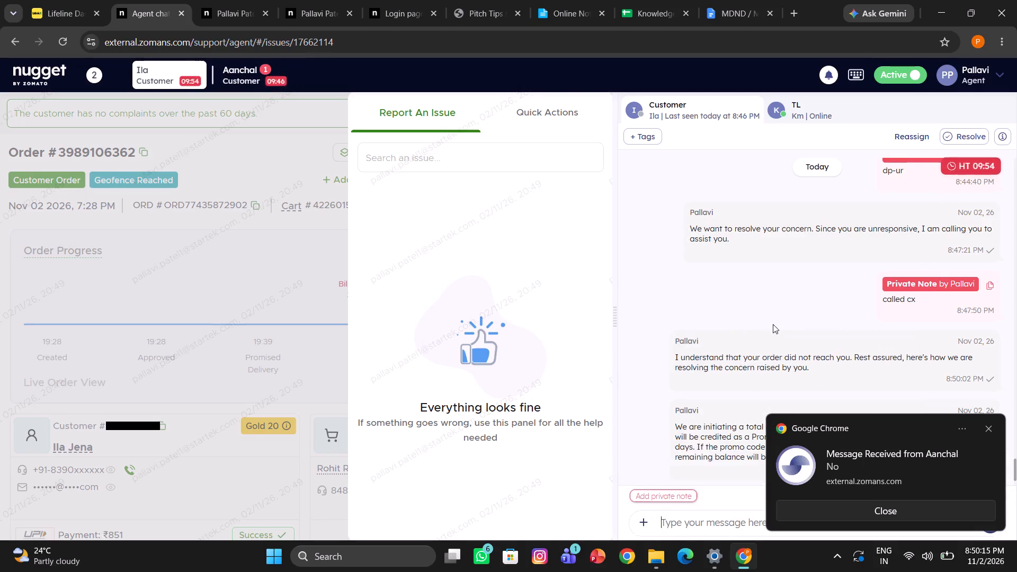
pyautogui.click(237, 86)
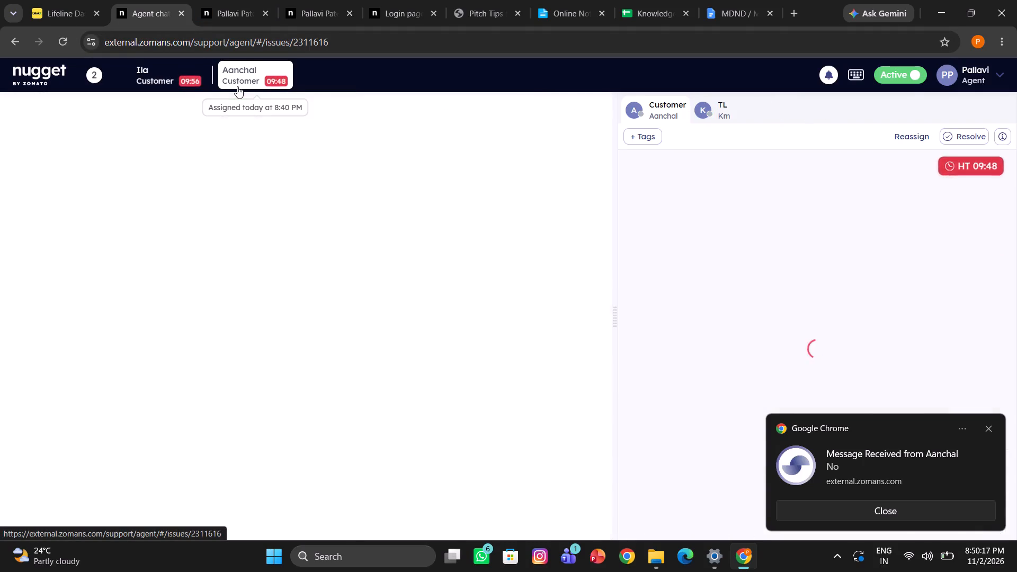
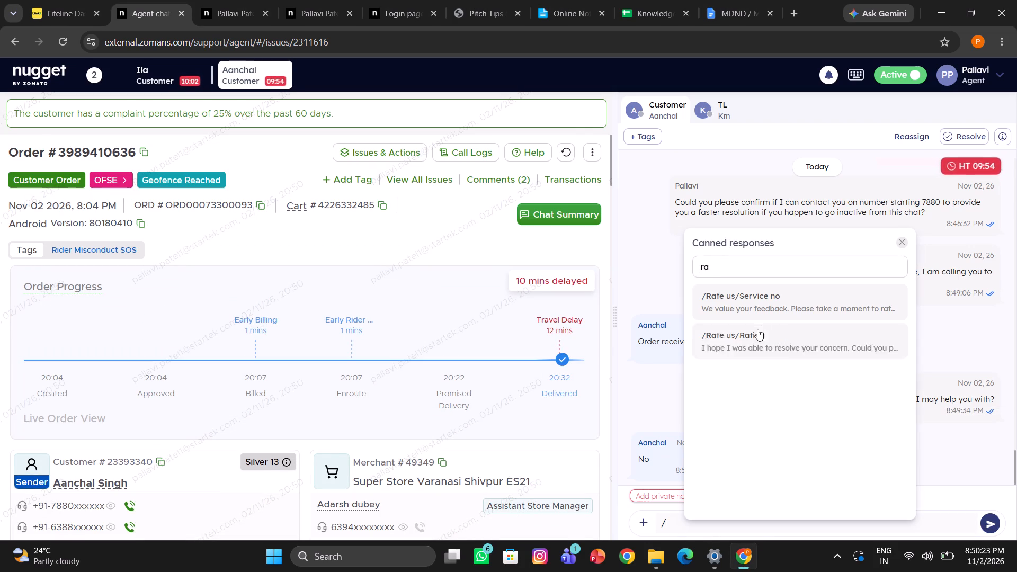
pyautogui.click(756, 330)
pyautogui.press('Return')
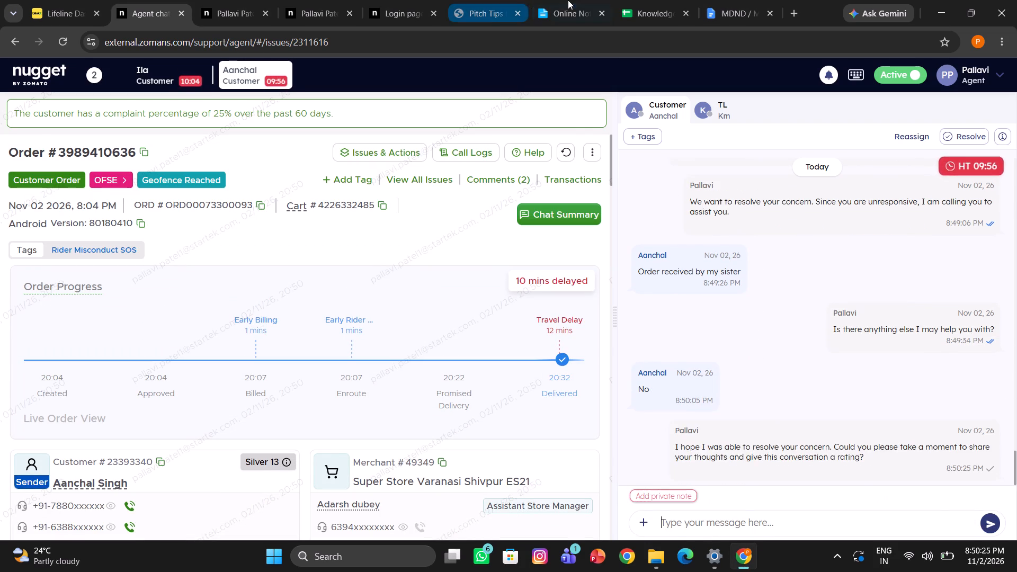
# Copy the notepad's first Mdnd template into a draft private note, change its Resolution to "received", and copy the edited text.
pyautogui.click(568, 0)
pyautogui.hotkey('ctrl', 'c')
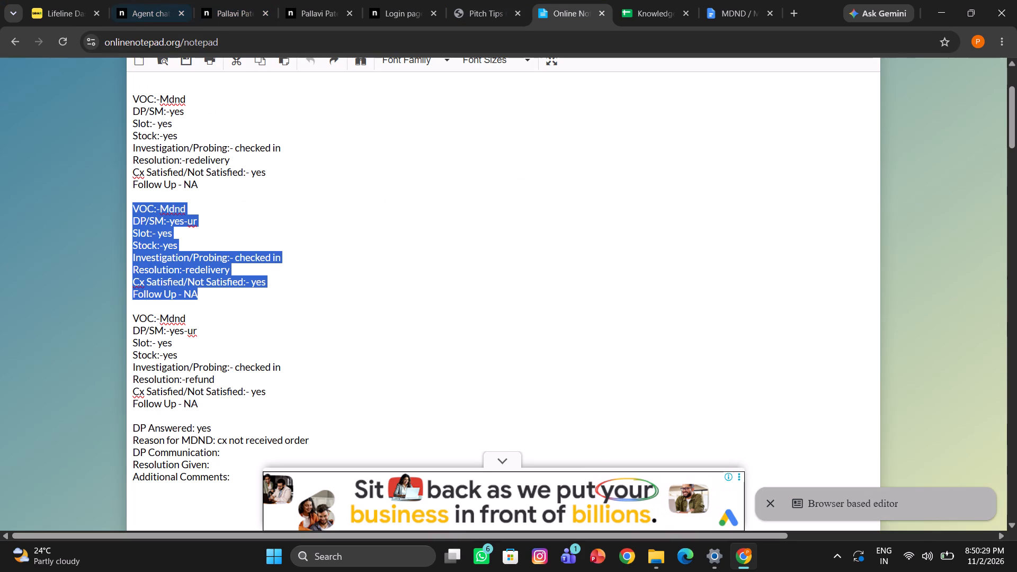
pyautogui.moveTo(200, 187); pyautogui.dragTo(119, 101)
pyautogui.hotkey('ctrl', 'c')
pyautogui.click(144, 0)
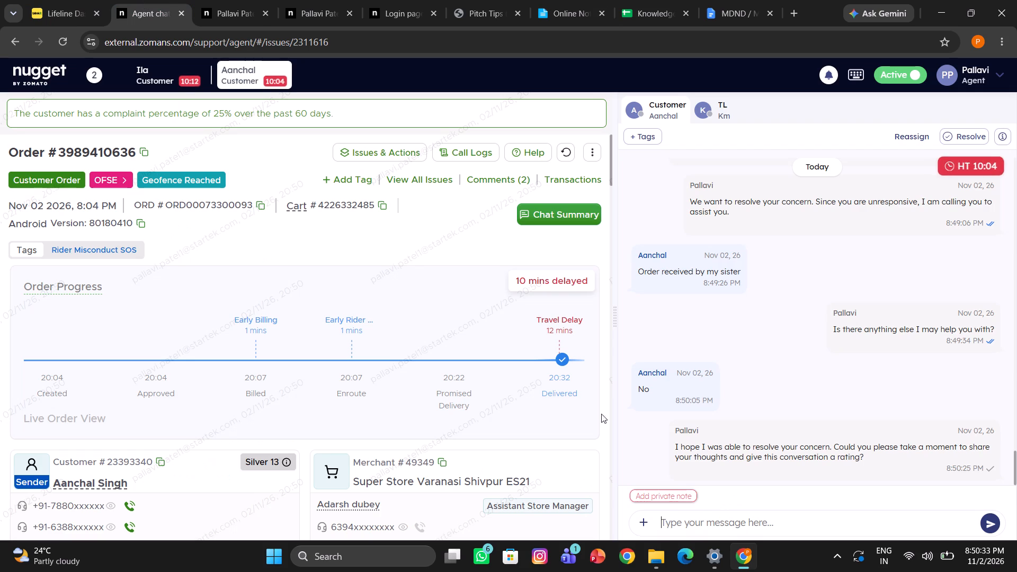
pyautogui.click(672, 494)
pyautogui.hotkey('ctrl', 'v')
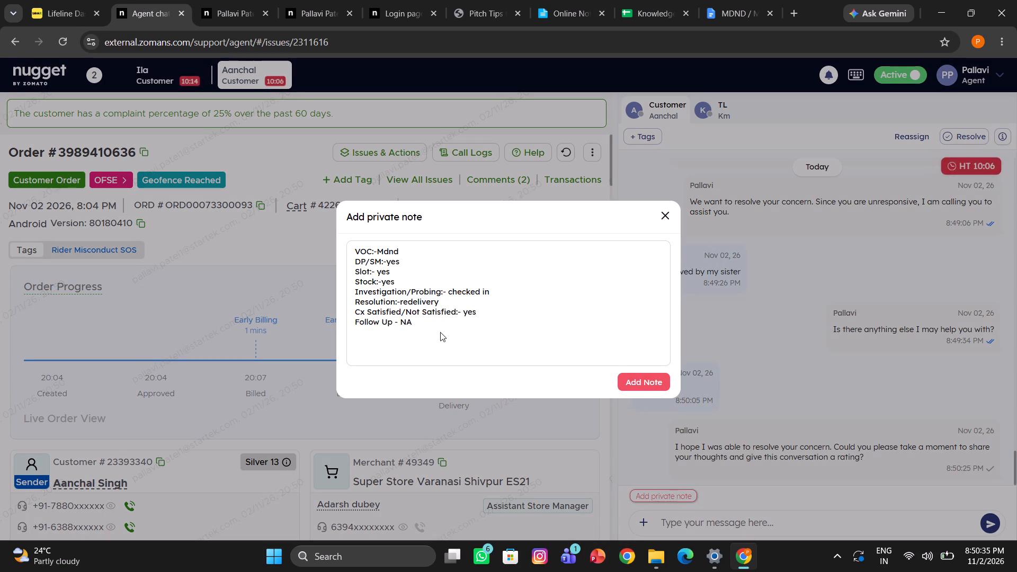
pyautogui.moveTo(440, 302); pyautogui.dragTo(408, 301)
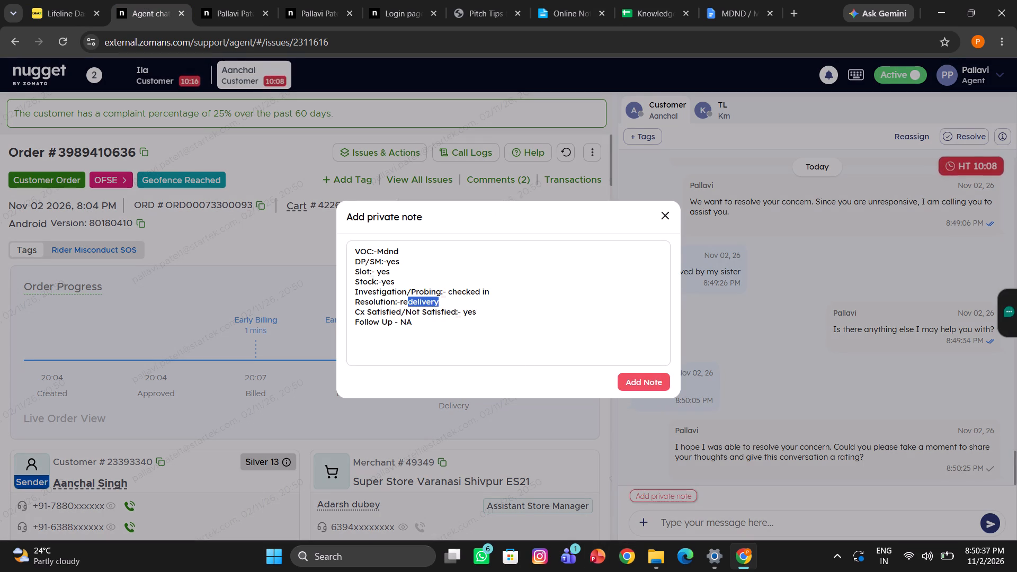
pyautogui.press('BackSpace')
pyautogui.write('ceived')
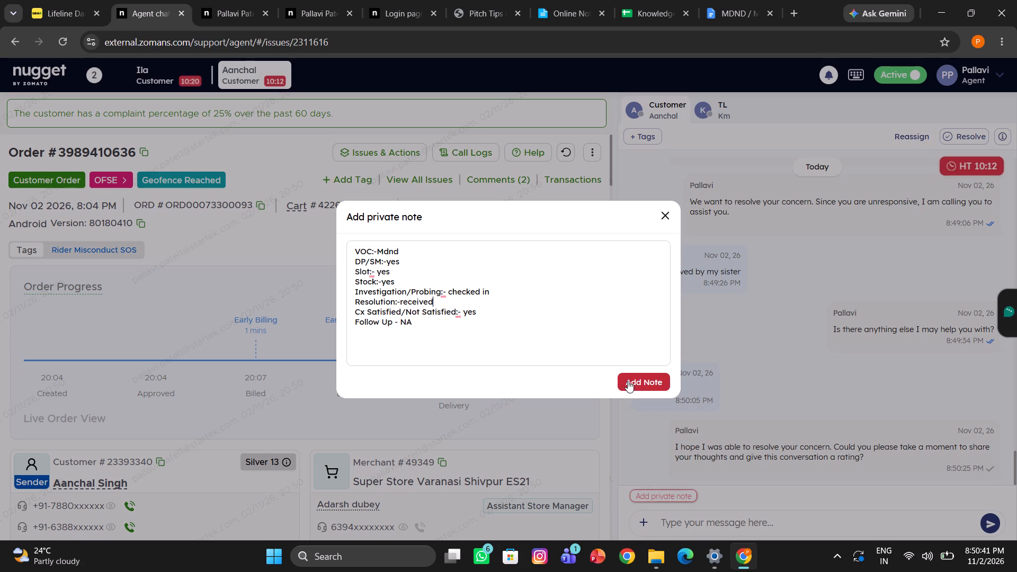
pyautogui.hotkey('ctrl', 'a')
pyautogui.hotkey('ctrl', 'c')
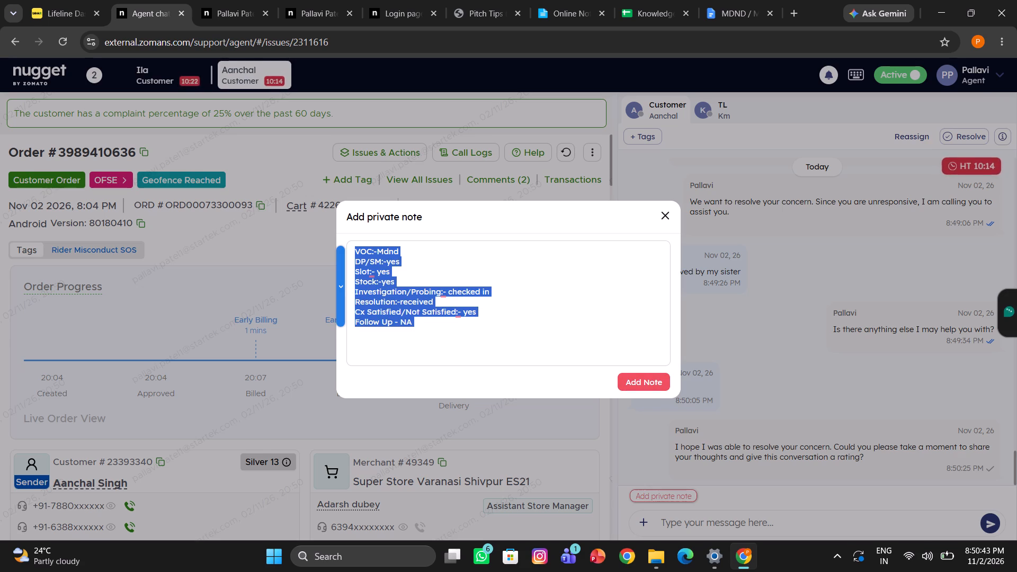
pyautogui.press('BackSpace')
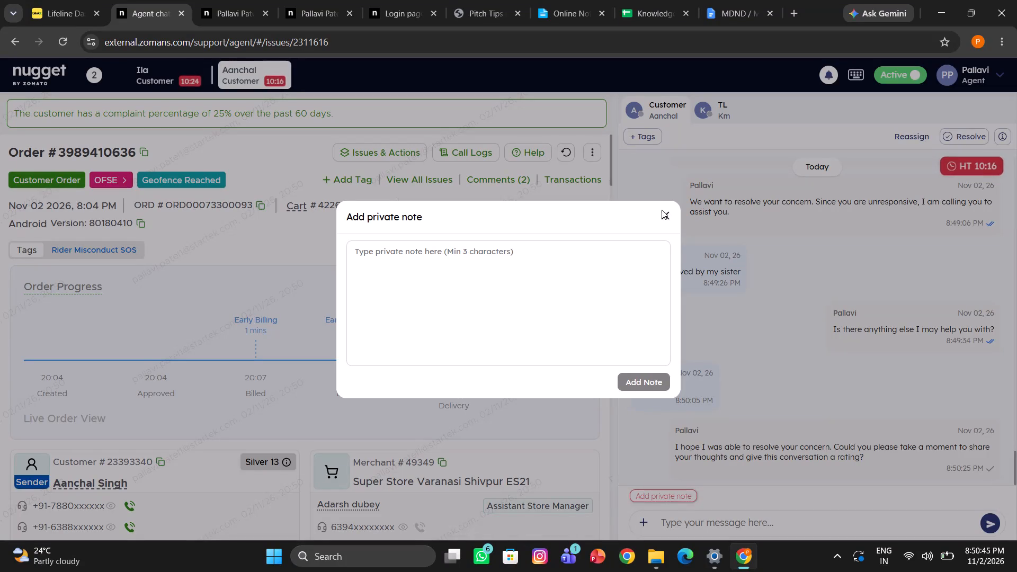
pyautogui.click(663, 213)
pyautogui.scroll(-3, 410, 336)
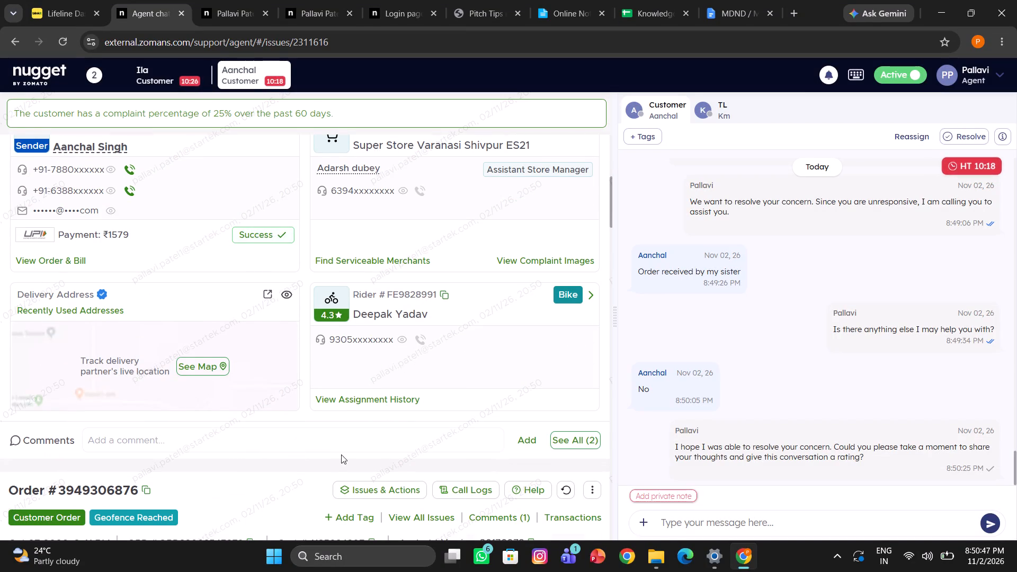
pyautogui.click(338, 443)
pyautogui.hotkey('ctrl', 'v')
pyautogui.press('Return')
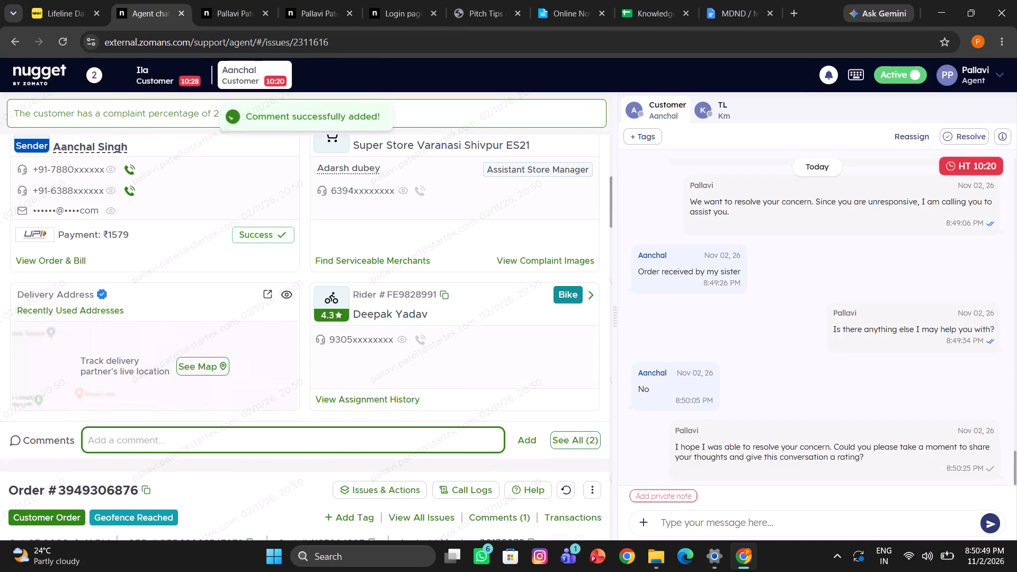
pyautogui.click(567, 6)
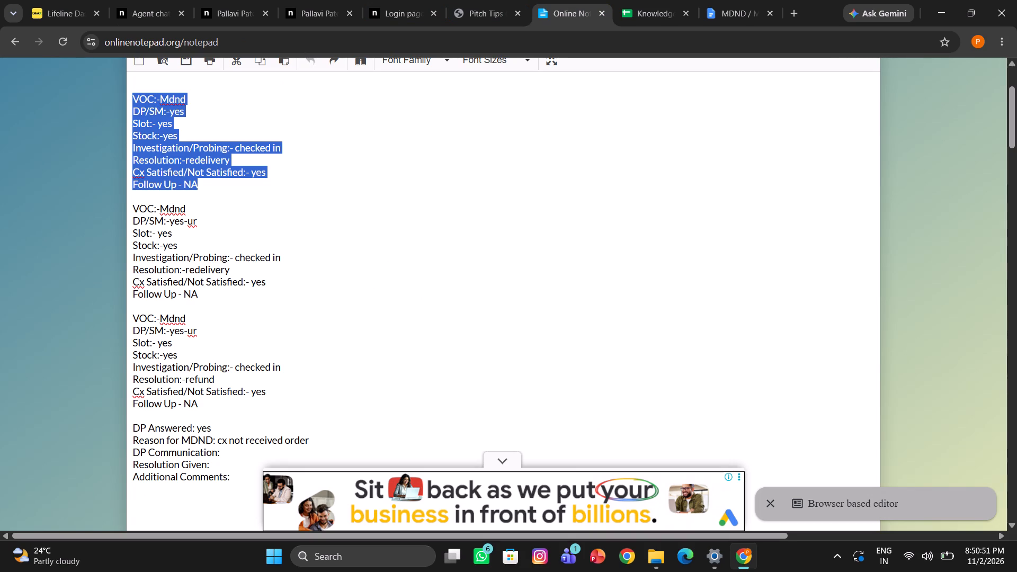
pyautogui.click(227, 479)
pyautogui.moveTo(235, 478); pyautogui.dragTo(122, 436)
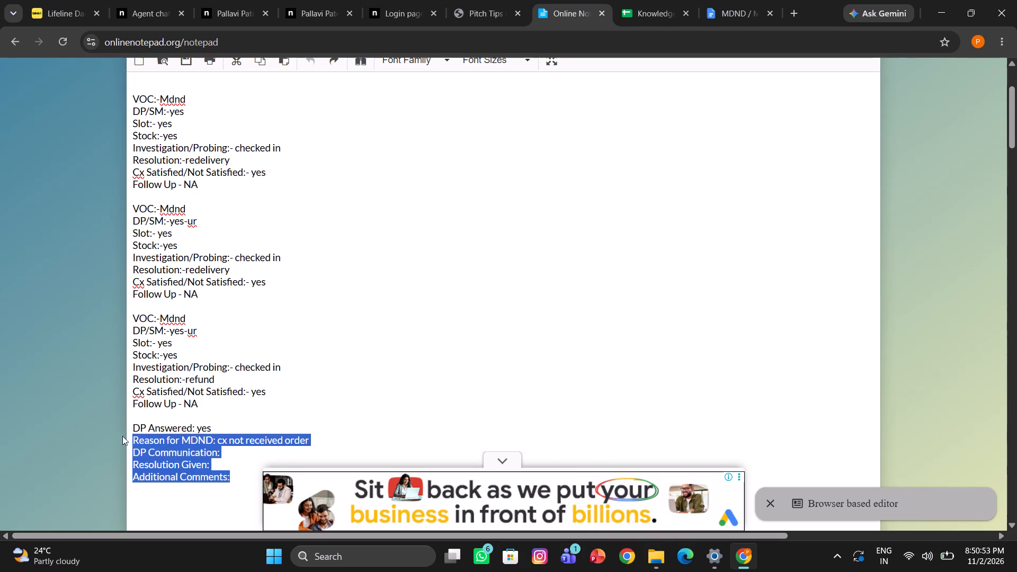
pyautogui.moveTo(122, 436); pyautogui.dragTo(120, 427)
pyautogui.hotkey('ctrl', 'c')
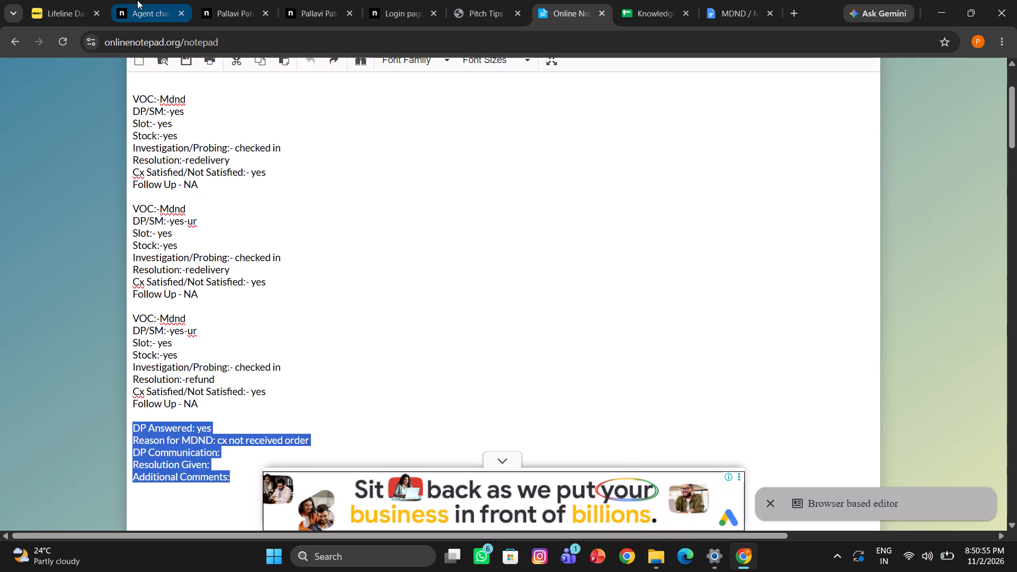
pyautogui.click(137, 0)
pyautogui.click(664, 493)
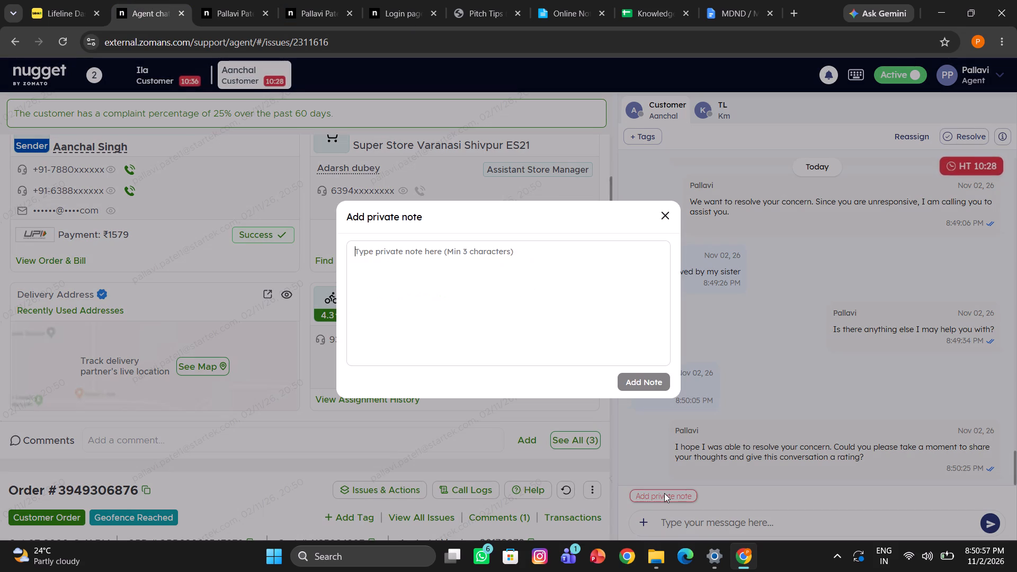
pyautogui.hotkey('ctrl', 'v')
# Fill in DP Communication as "dp was at cx location" and Resolution Given as "received", then add the private note.
pyautogui.click(453, 269)
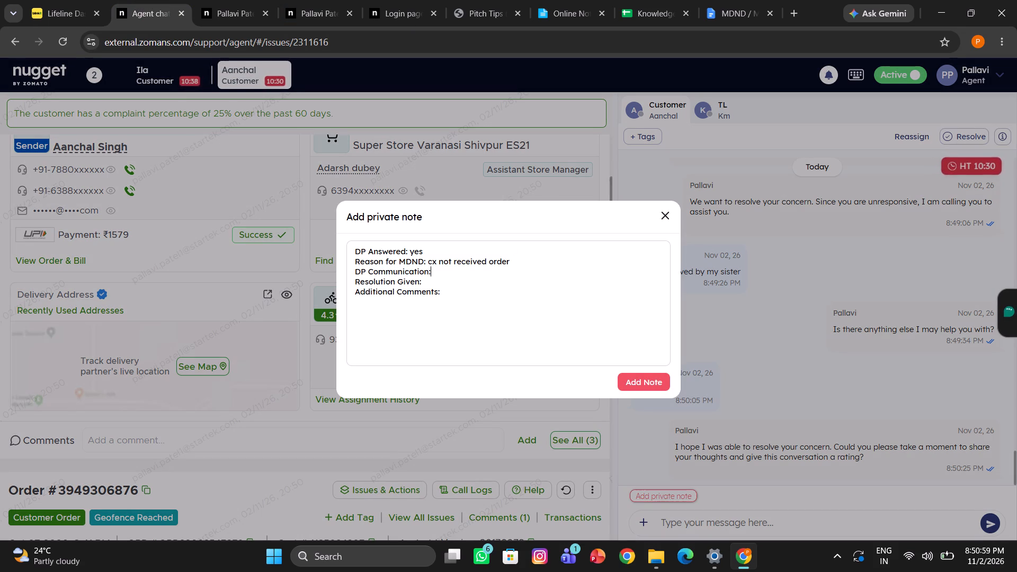
pyautogui.write('dp')
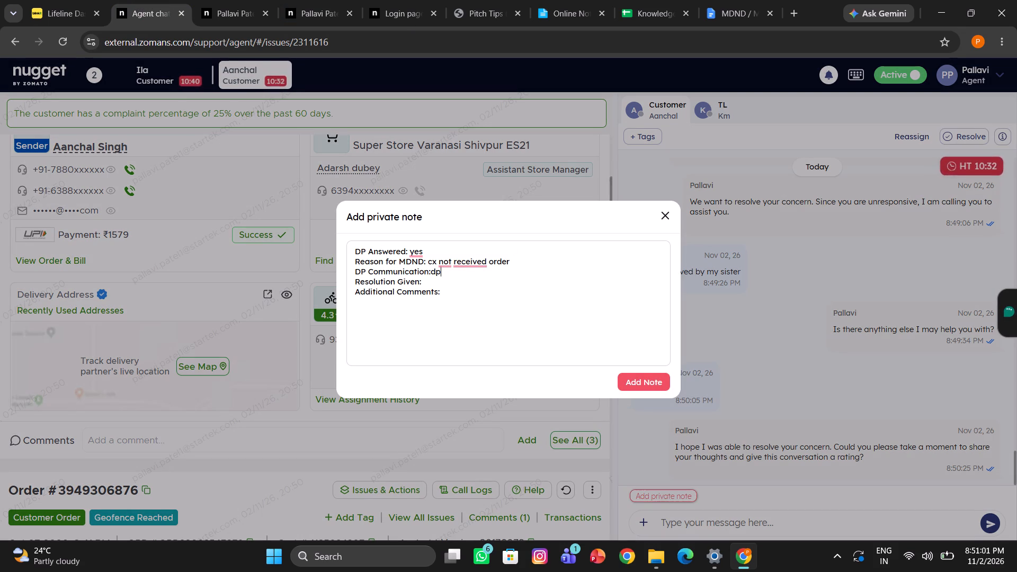
pyautogui.press('space')
pyautogui.write('was at cx locatiobn')
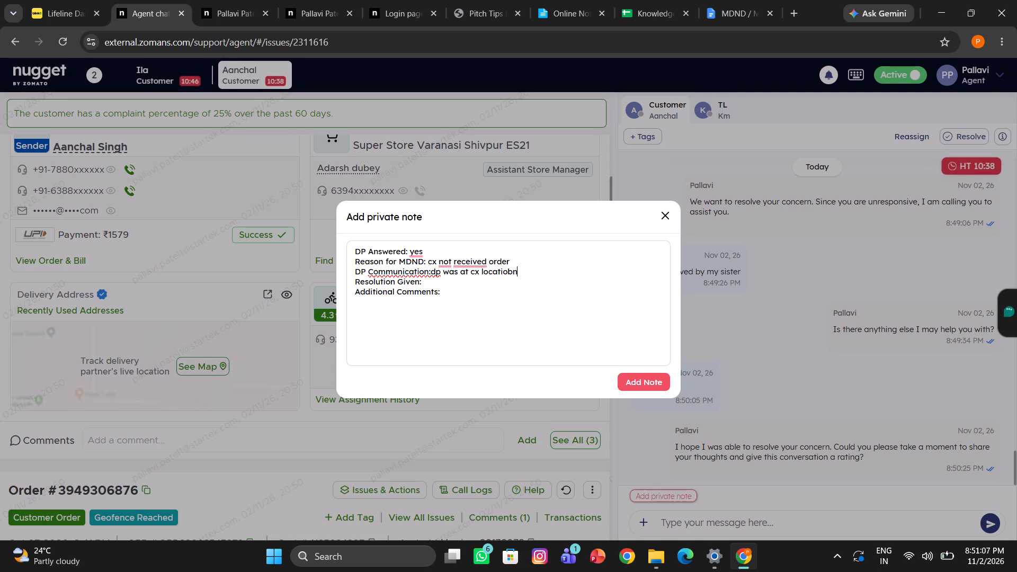
pyautogui.press('BackSpace')
pyautogui.press('BackSpace')
pyautogui.press('n')
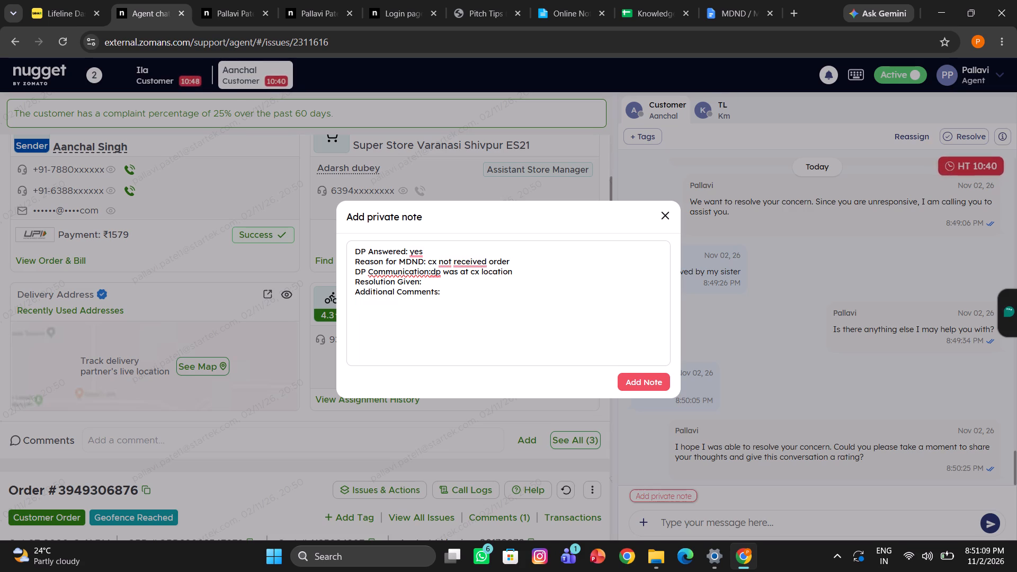
pyautogui.click(429, 284)
pyautogui.press('space')
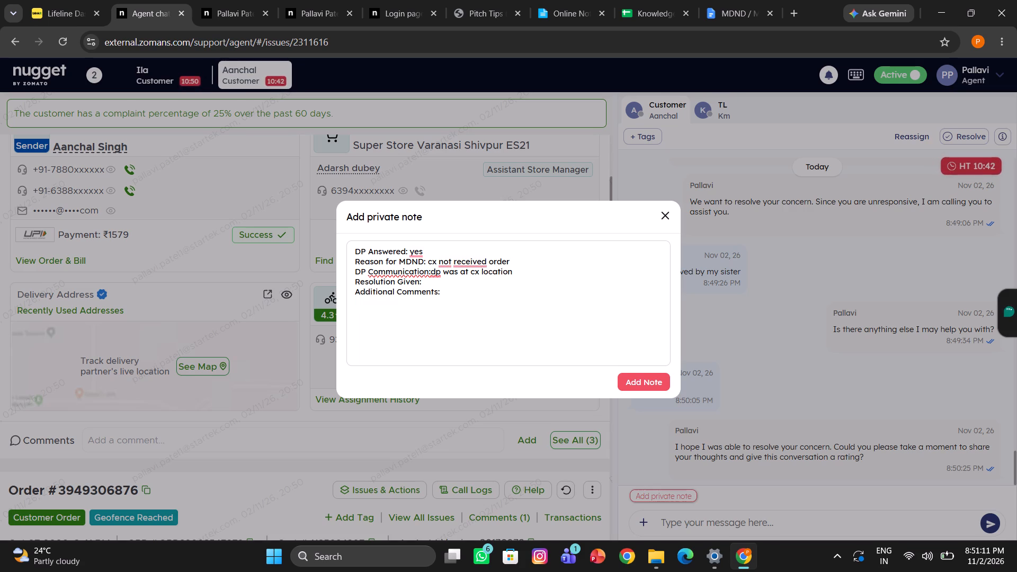
pyautogui.write('received')
pyautogui.click(639, 380)
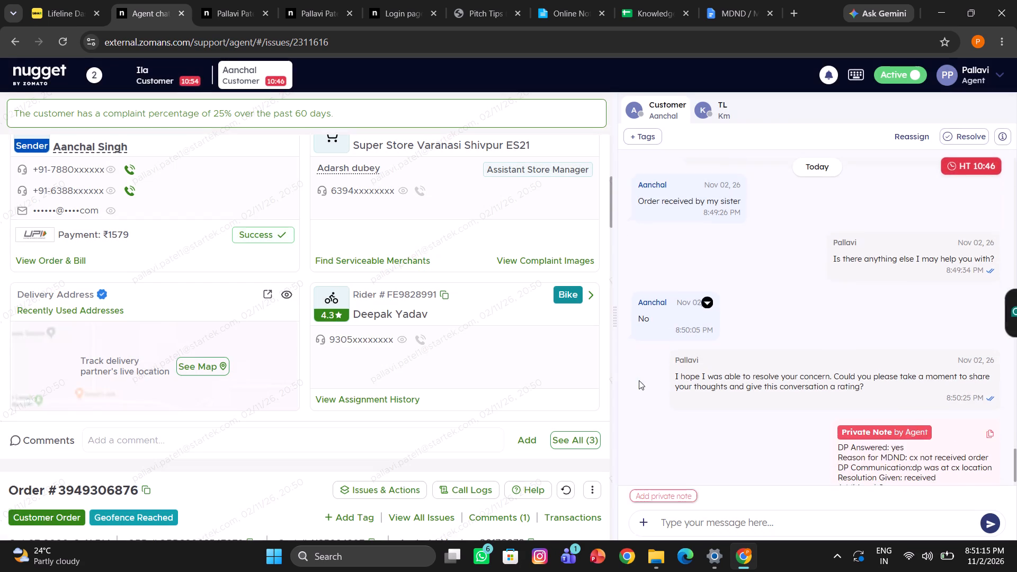
pyautogui.click(663, 521)
pyautogui.write('/clo')
pyautogui.click(754, 299)
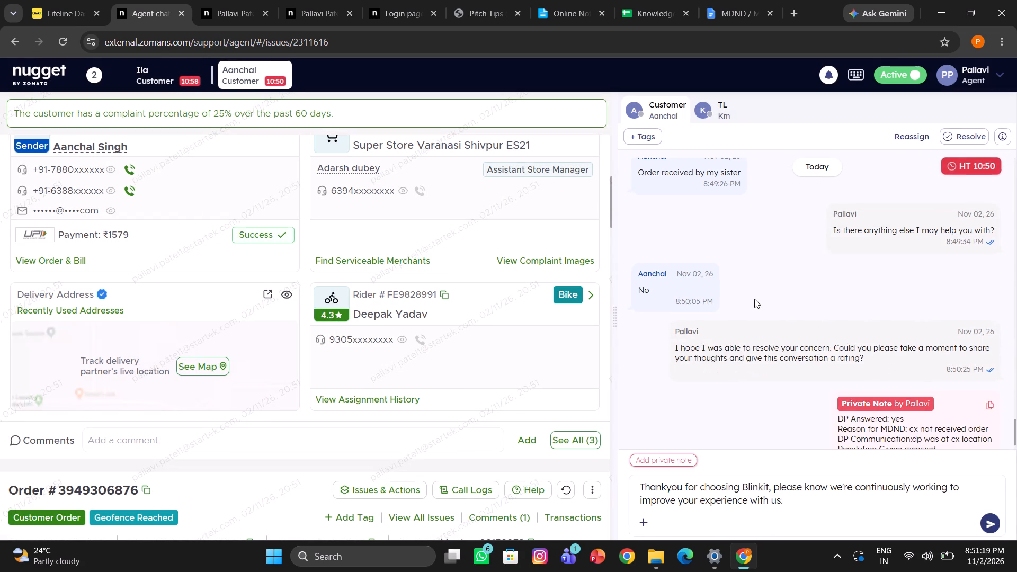
pyautogui.press('Return')
pyautogui.click(191, 83)
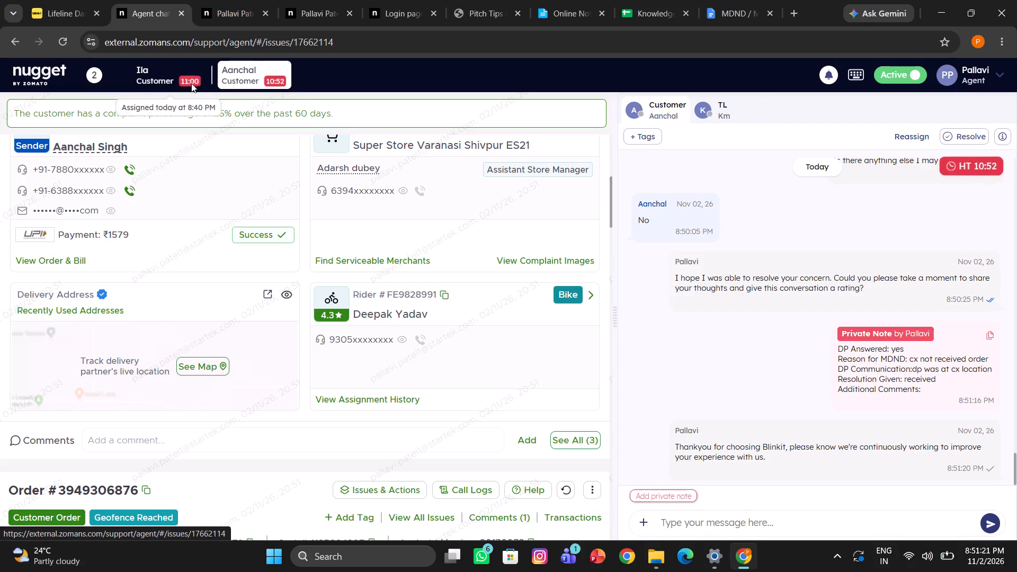
pyautogui.scroll(-4, 775, 423)
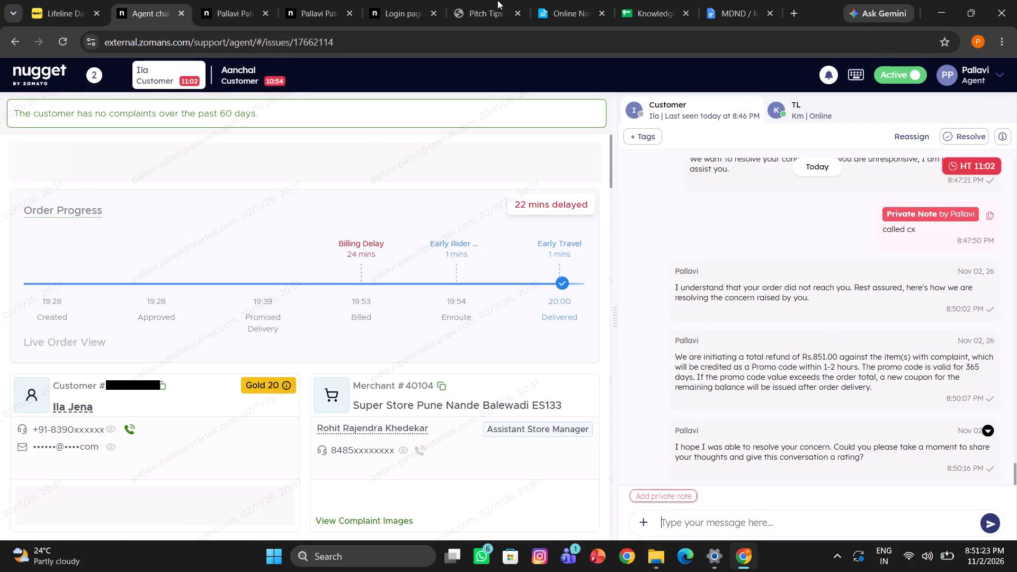
pyautogui.click(551, 3)
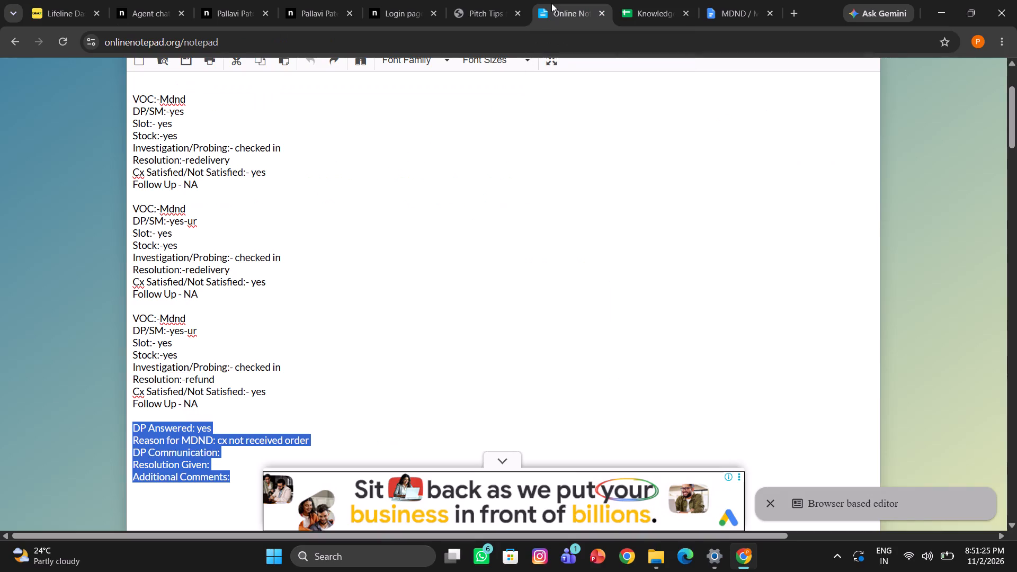
pyautogui.hotkey('ctrl', 'c')
pyautogui.click(157, 0)
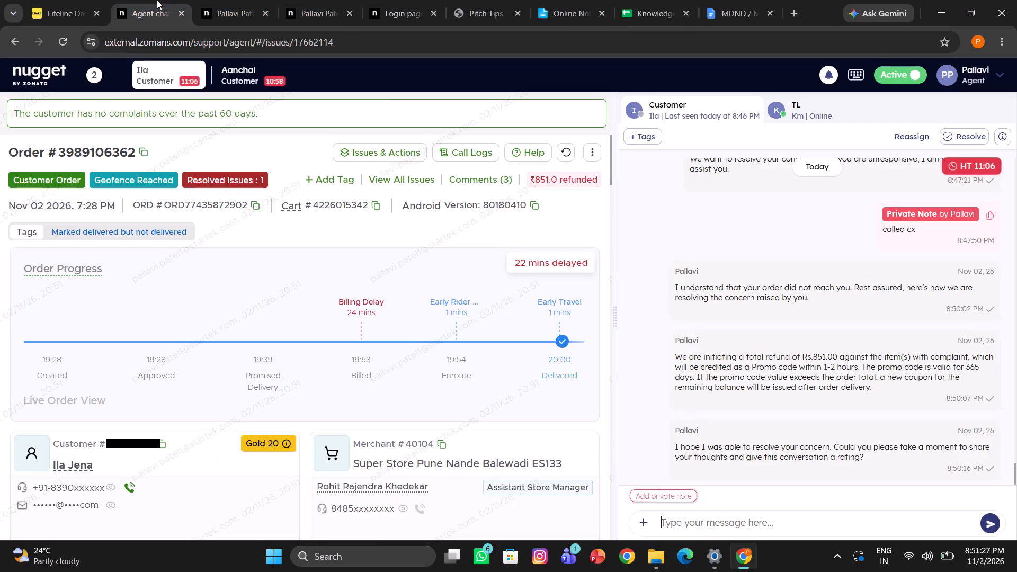
pyautogui.click(661, 495)
pyautogui.hotkey('ctrl', 'v')
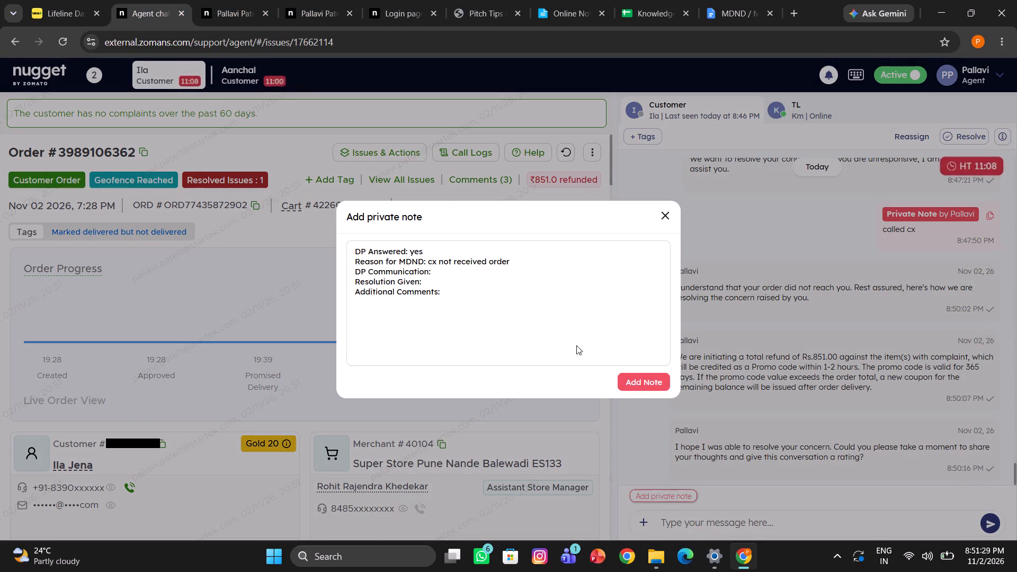
# Set DP Answered to "no", DP Communication to "na" and Resolution Given to "refund", then add the private note.
pyautogui.click(425, 249)
pyautogui.press('BackSpace')
pyautogui.press('BackSpace')
pyautogui.press('BackSpace')
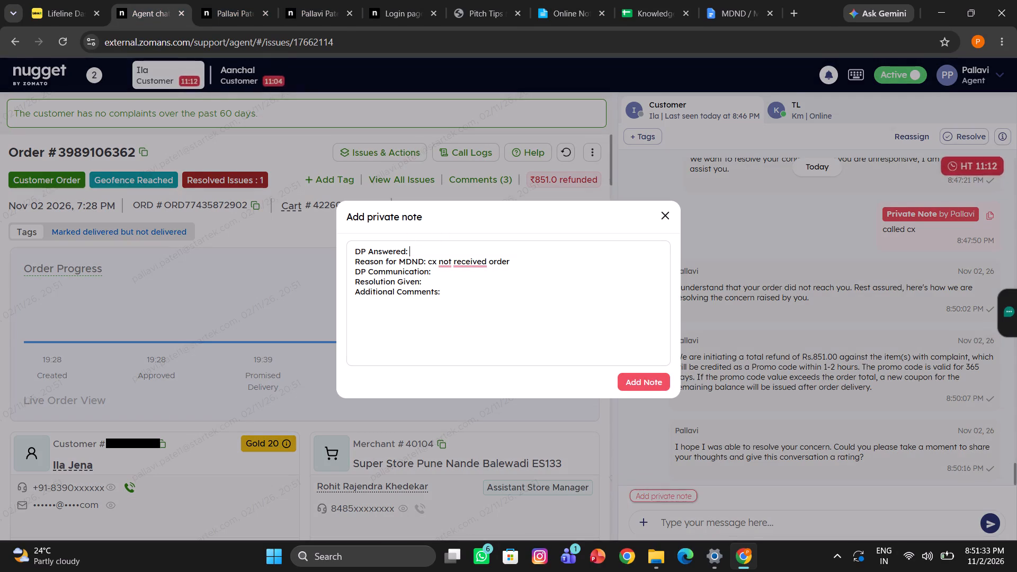
pyautogui.write('no')
pyautogui.click(432, 269)
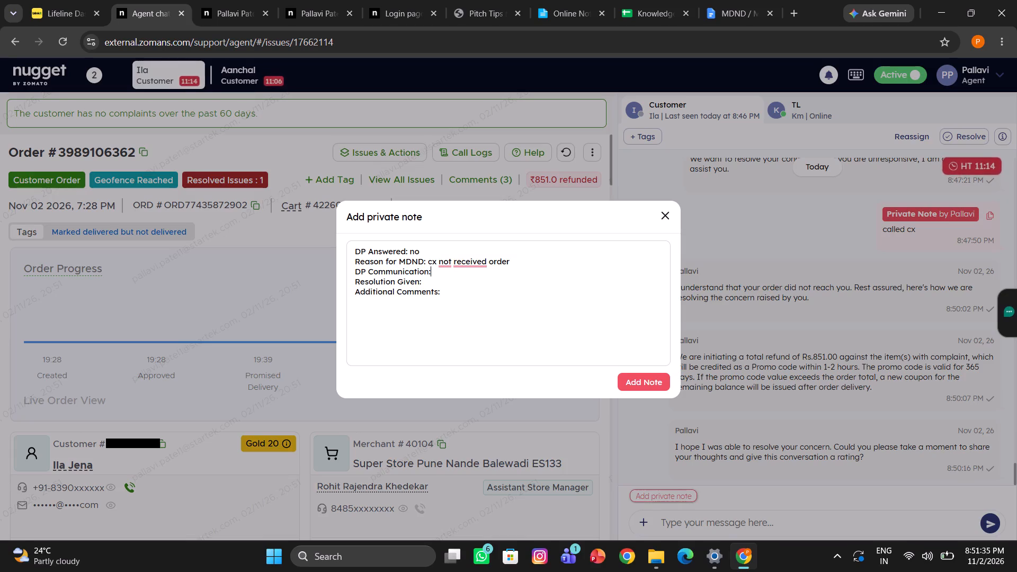
pyautogui.press('space')
pyautogui.write('na')
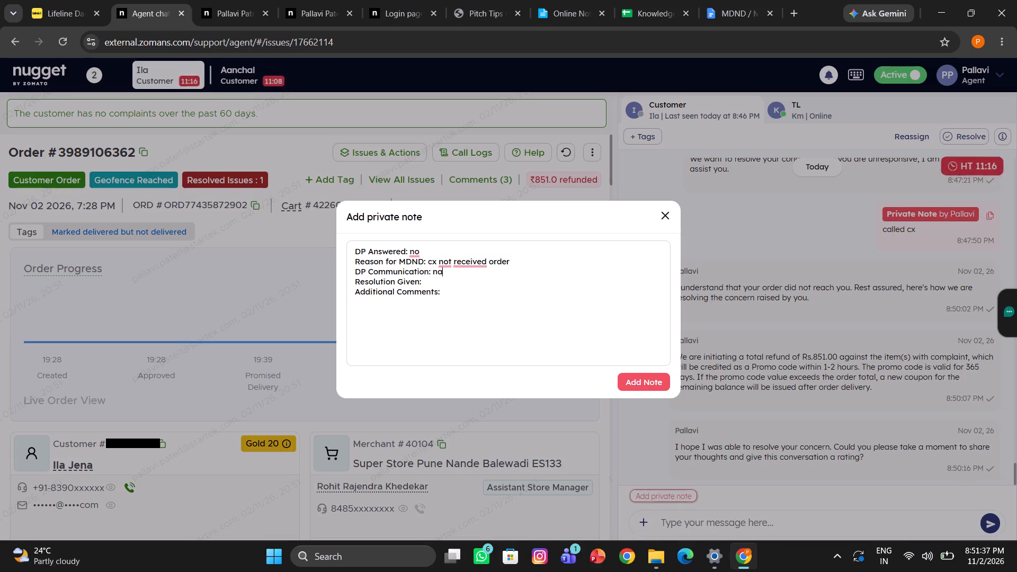
pyautogui.click(433, 281)
pyautogui.press('space')
pyautogui.write('refund')
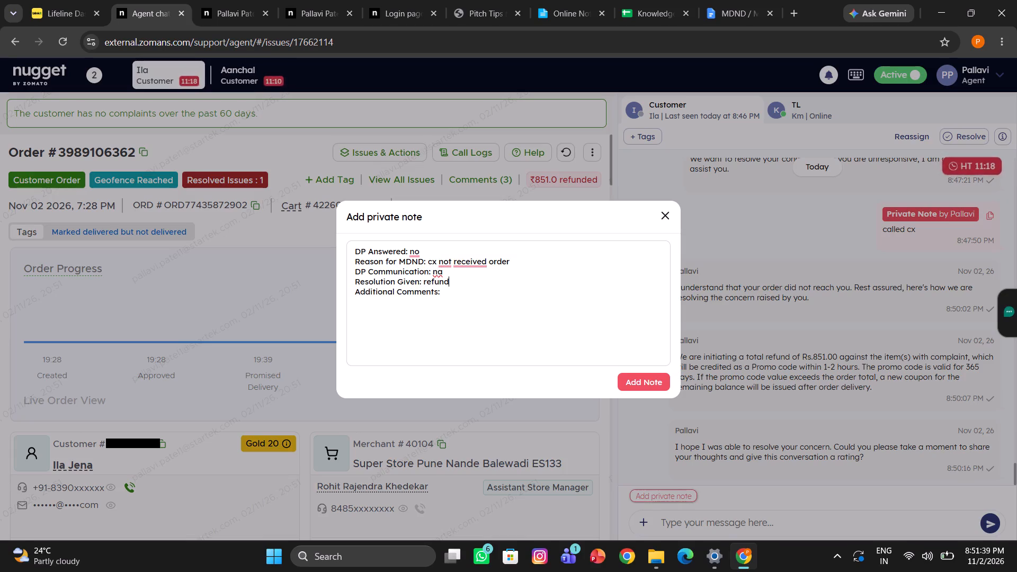
pyautogui.click(637, 382)
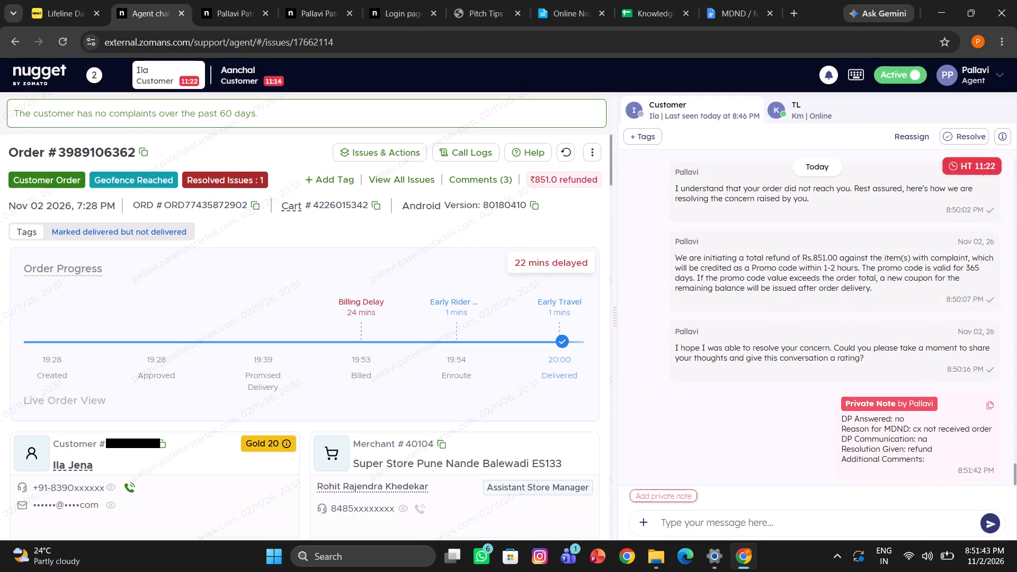
pyautogui.click(724, 523)
pyautogui.write('/clo')
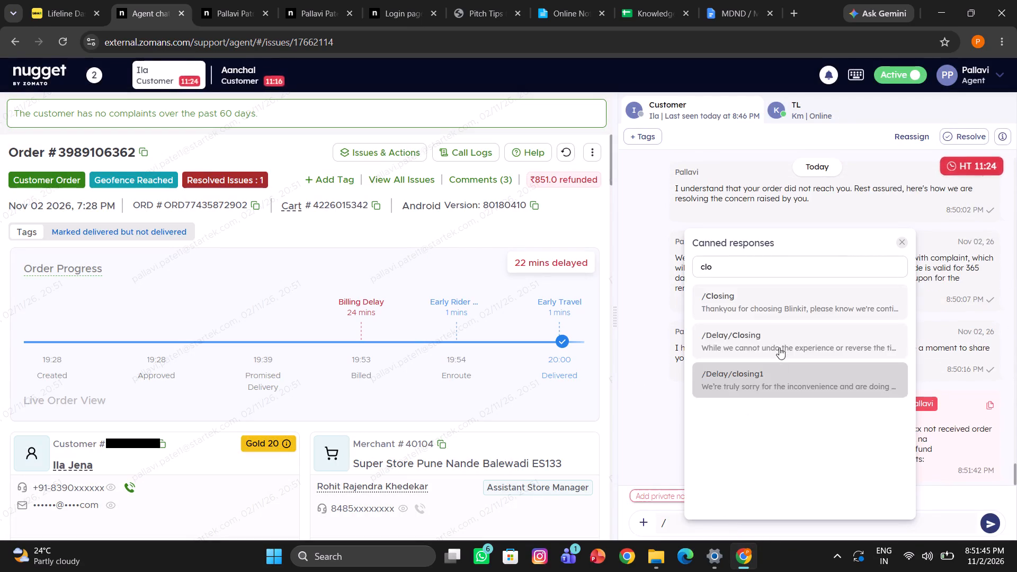
pyautogui.click(746, 308)
pyautogui.press('Return')
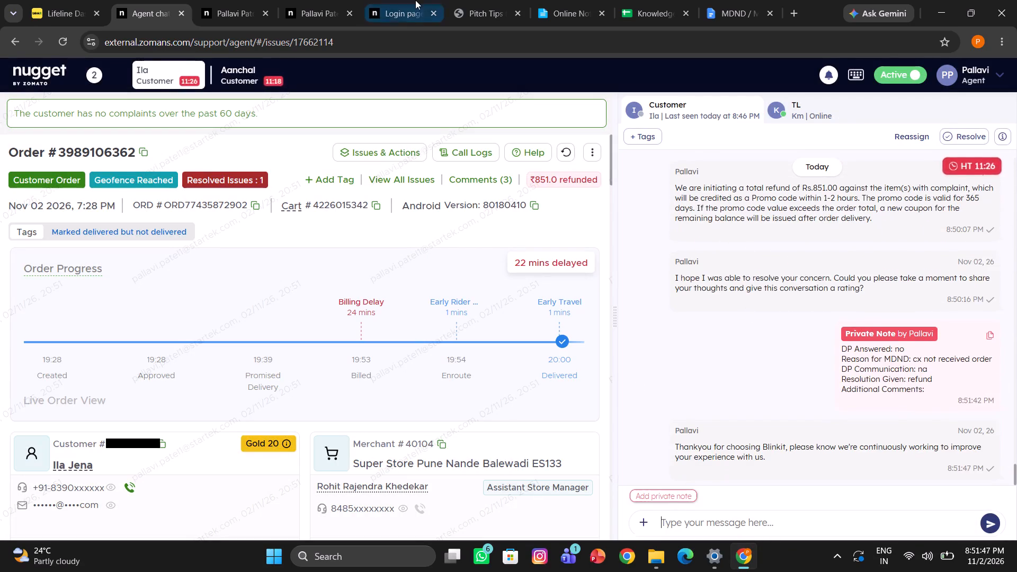
pyautogui.click(554, 2)
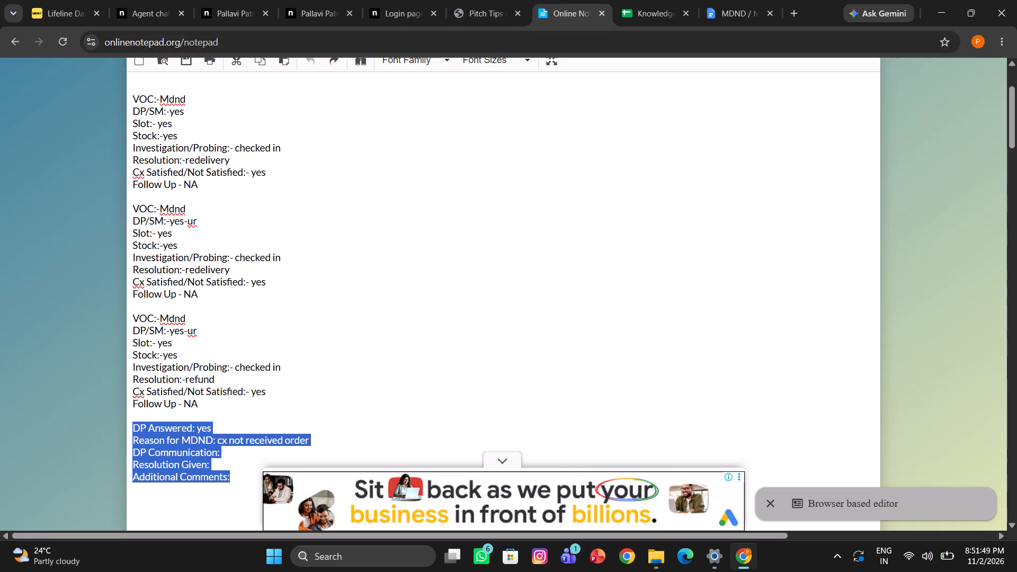
pyautogui.moveTo(211, 409); pyautogui.dragTo(112, 318)
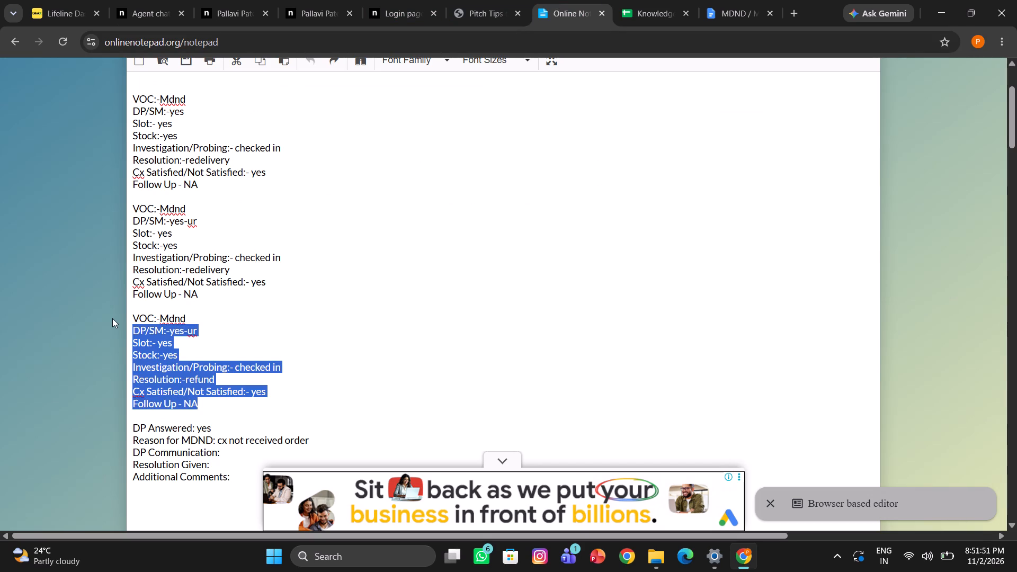
pyautogui.moveTo(112, 318); pyautogui.dragTo(109, 316)
pyautogui.hotkey('ctrl', 'c')
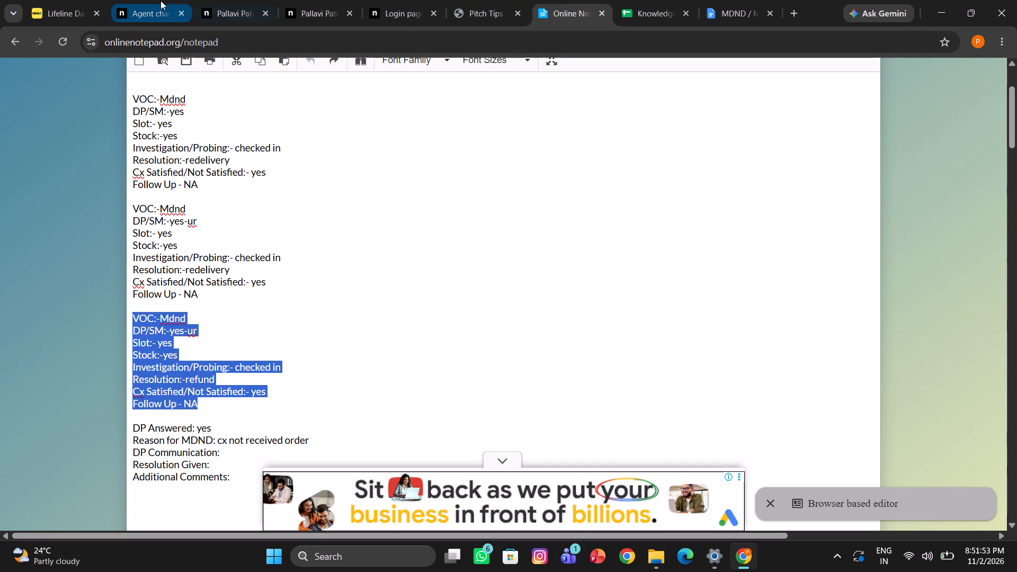
pyautogui.click(160, 1)
pyautogui.scroll(-3, 293, 430)
pyautogui.click(263, 432)
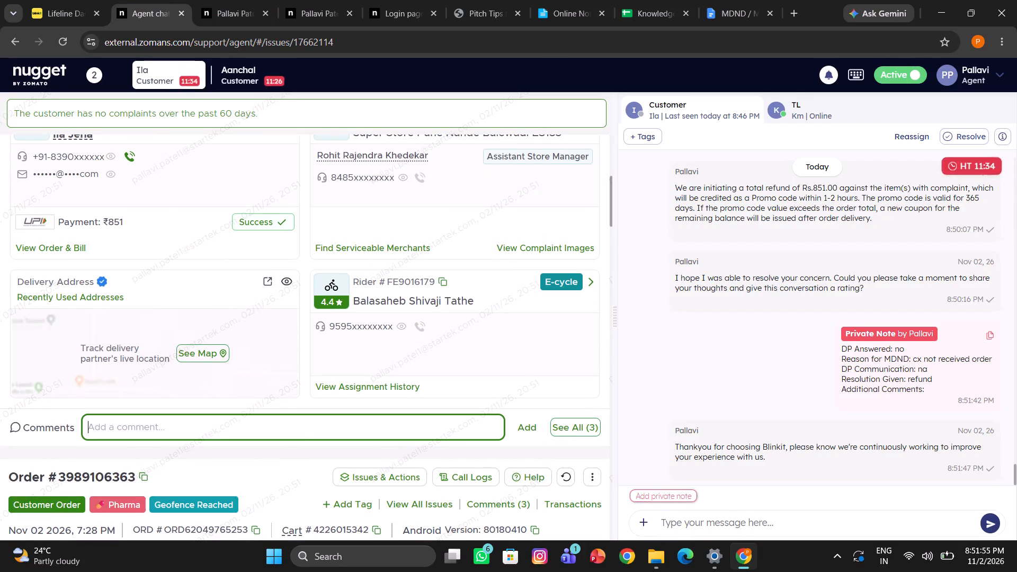
pyautogui.hotkey('ctrl', 'v')
pyautogui.press('Return')
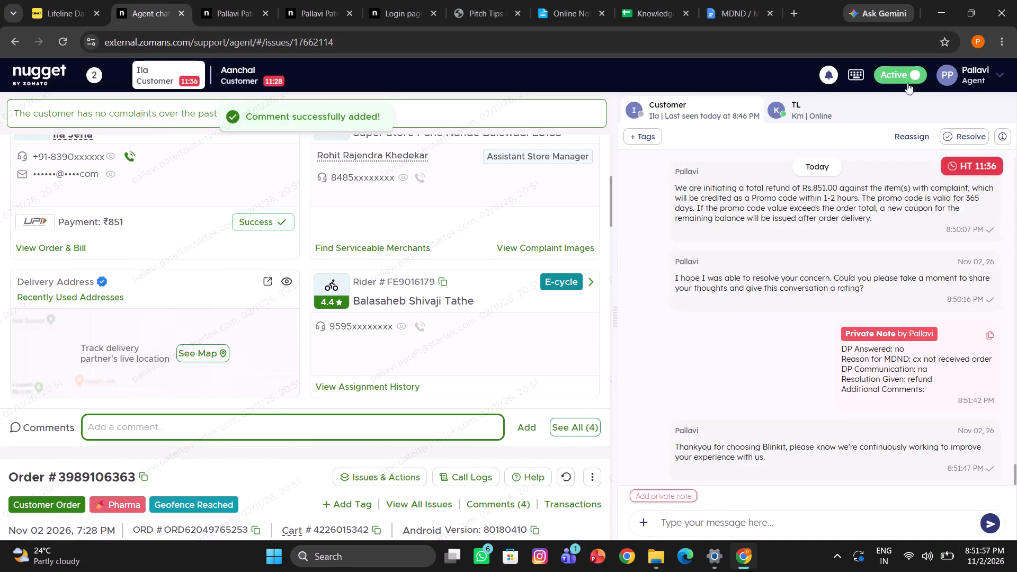
pyautogui.click(942, 82)
pyautogui.click(861, 157)
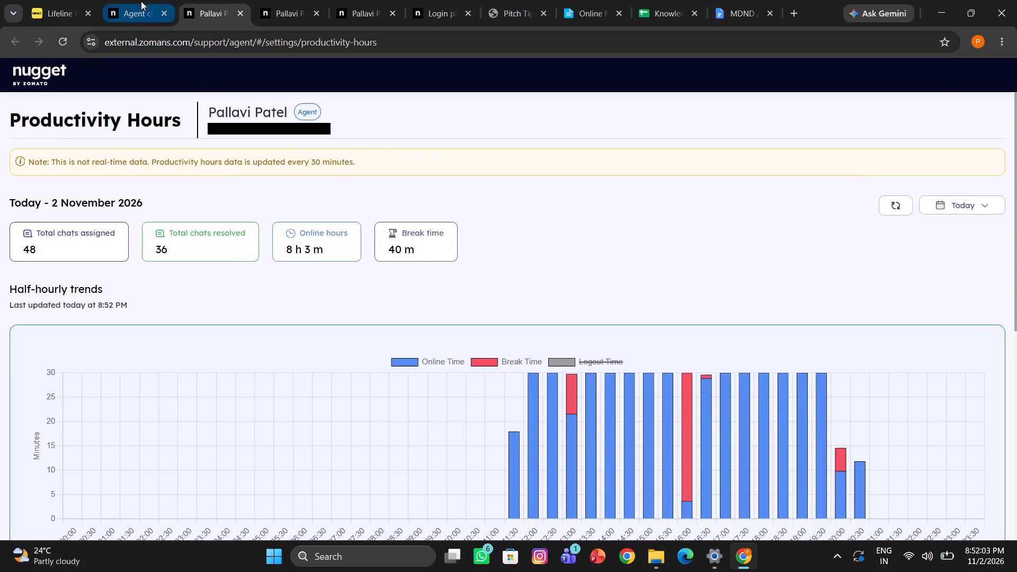
pyautogui.click(141, 1)
# Open the agent's profile options.
pyautogui.click(944, 79)
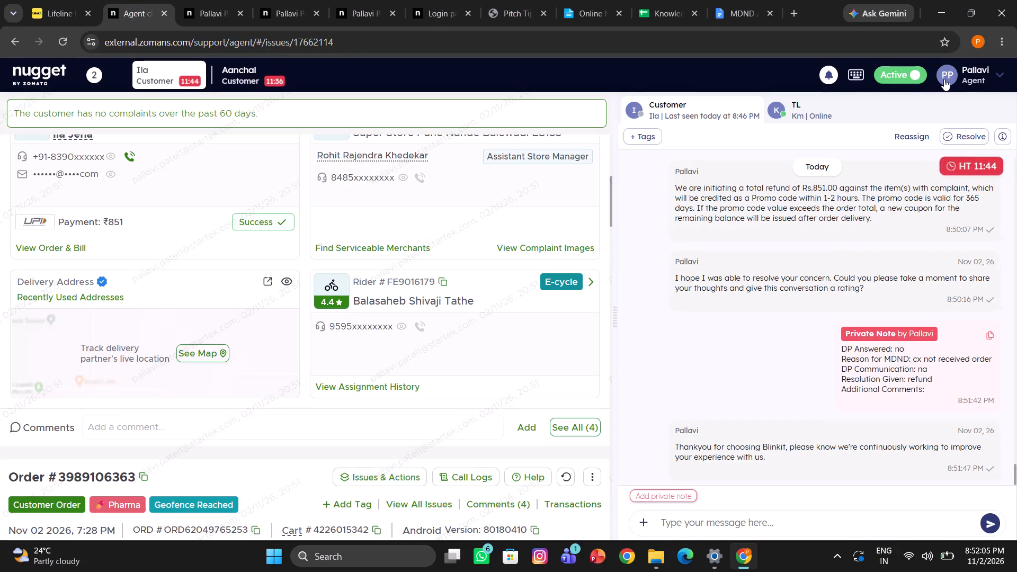
# Mark the agent's shift as over and acknowledge the reminder about active chats.
pyautogui.click(846, 225)
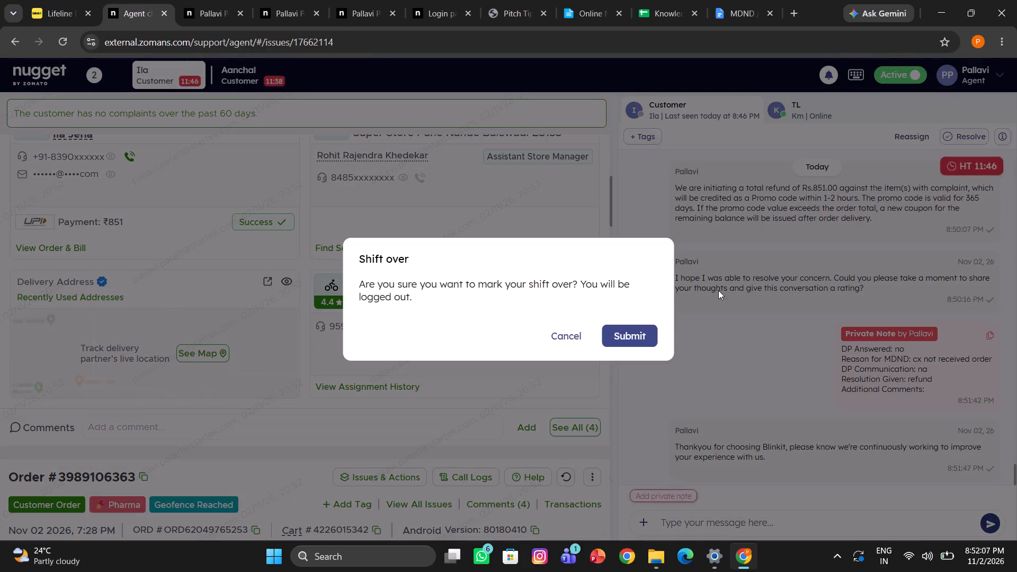
pyautogui.click(624, 333)
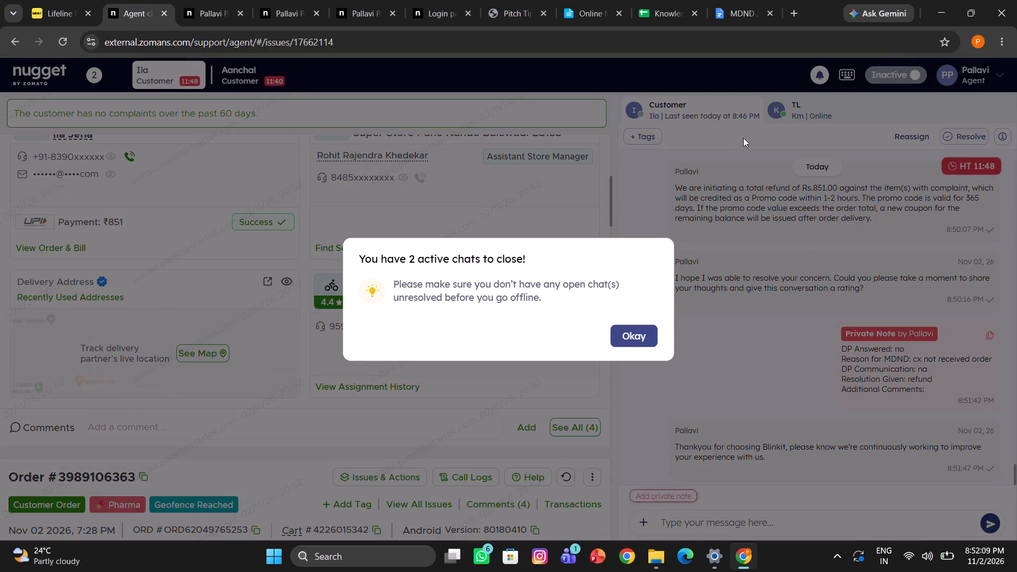
pyautogui.click(642, 329)
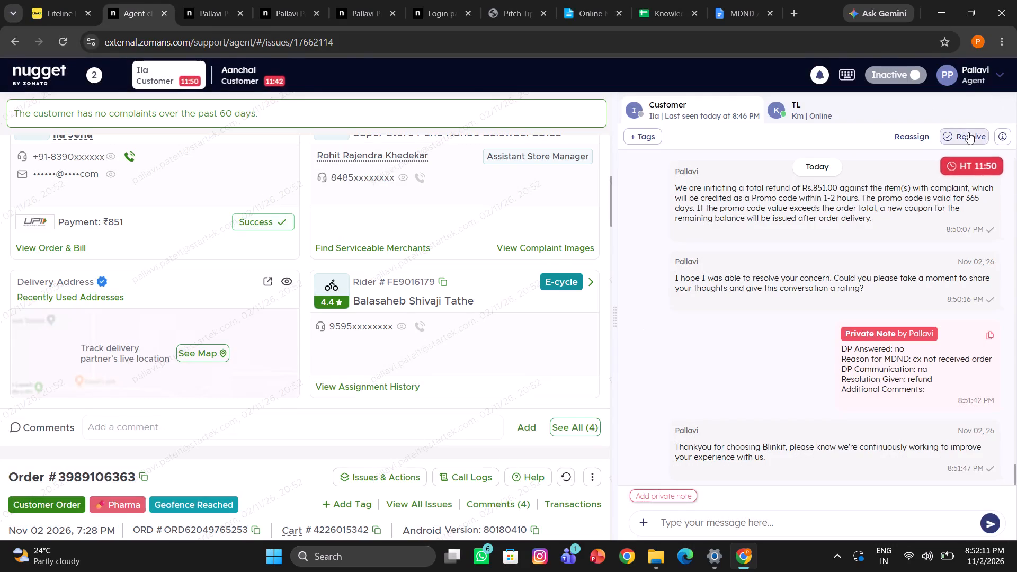
# Resolve Ila's chat with the disposition tag "MDND – Resolved".
pyautogui.click(968, 132)
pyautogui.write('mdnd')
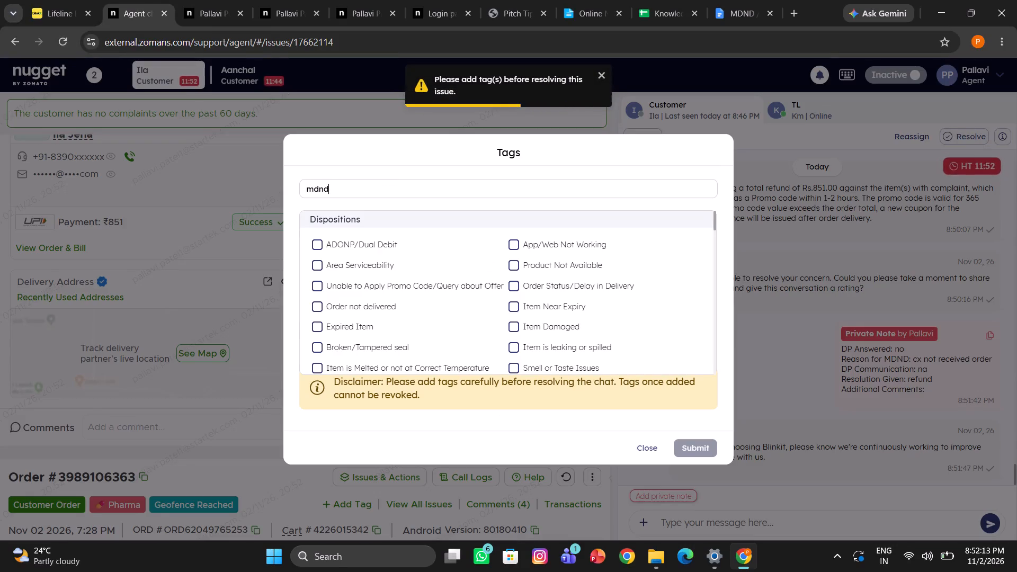
pyautogui.click(436, 265)
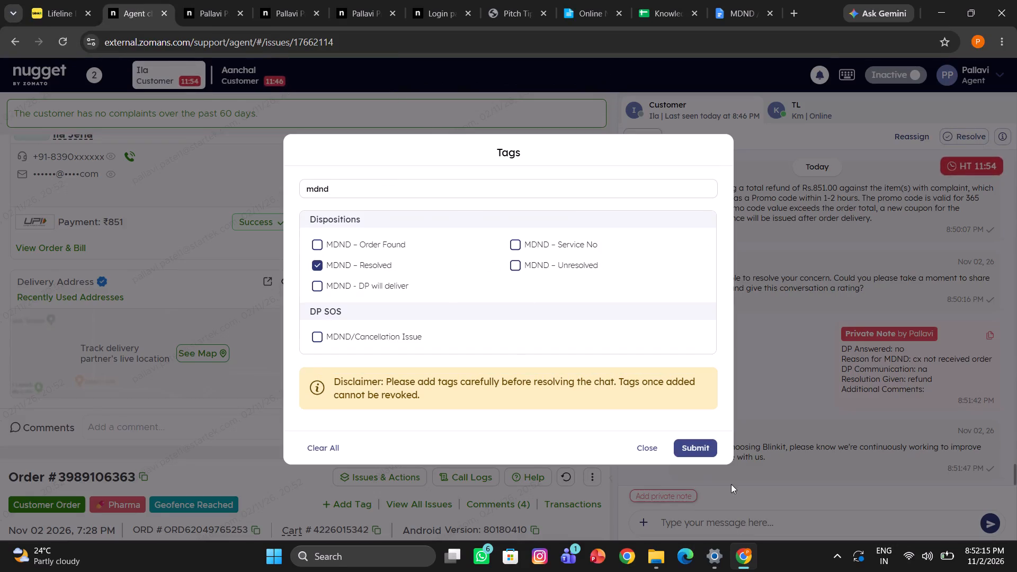
pyautogui.click(693, 443)
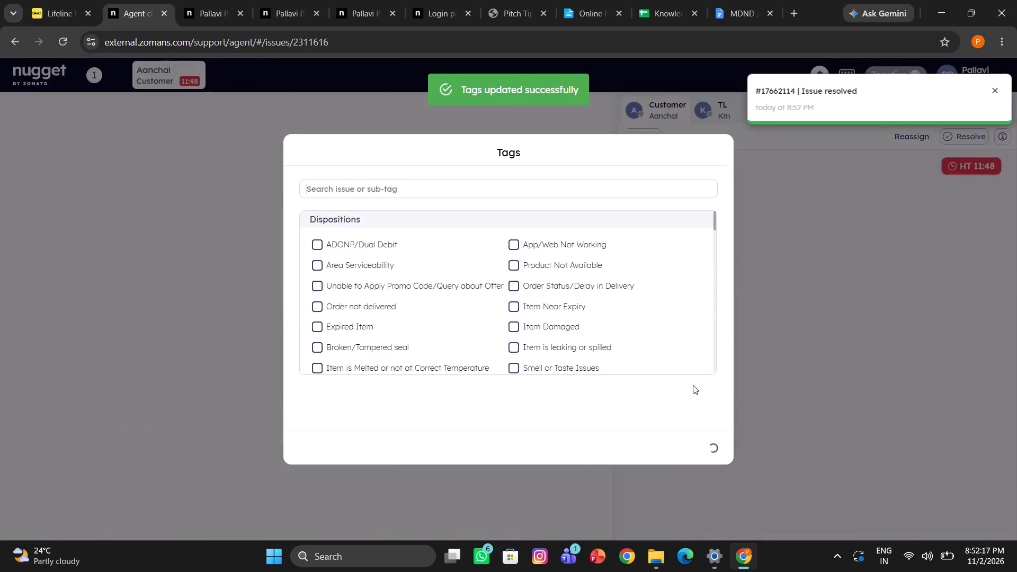
# Resolve Aanchal's remaining chat with the disposition tag "MDND – Resolved".
pyautogui.click(961, 132)
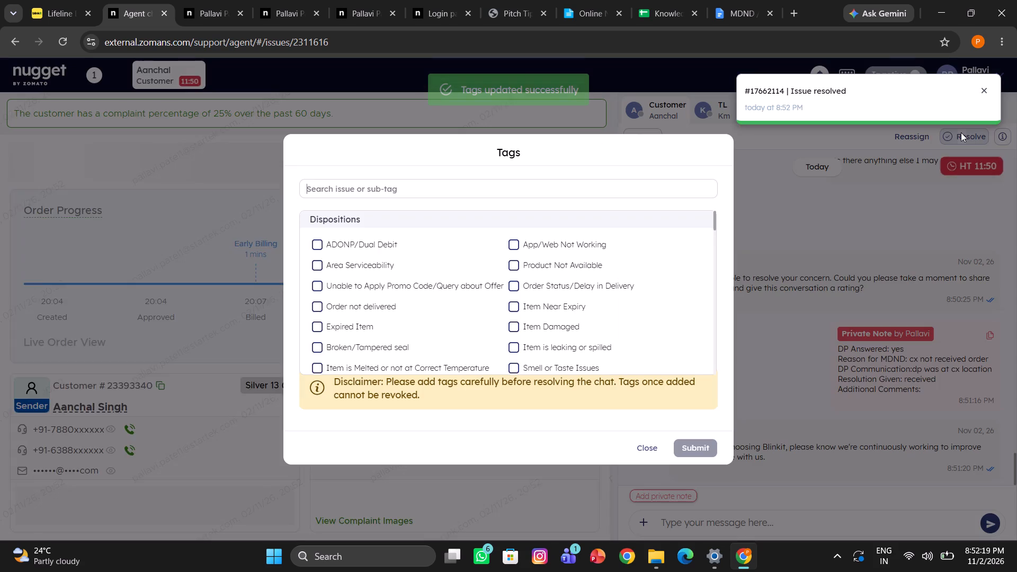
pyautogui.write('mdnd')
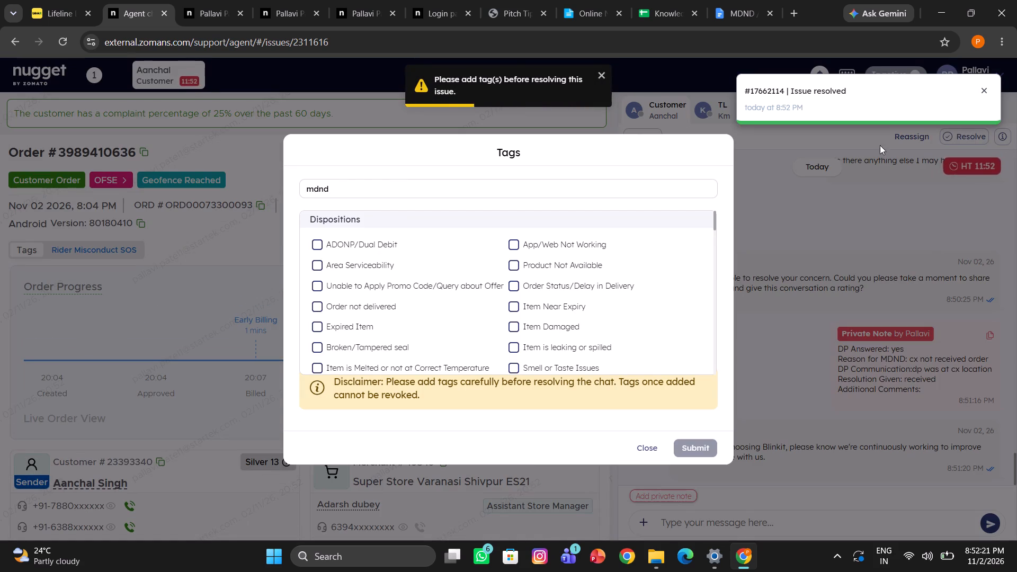
pyautogui.click(430, 261)
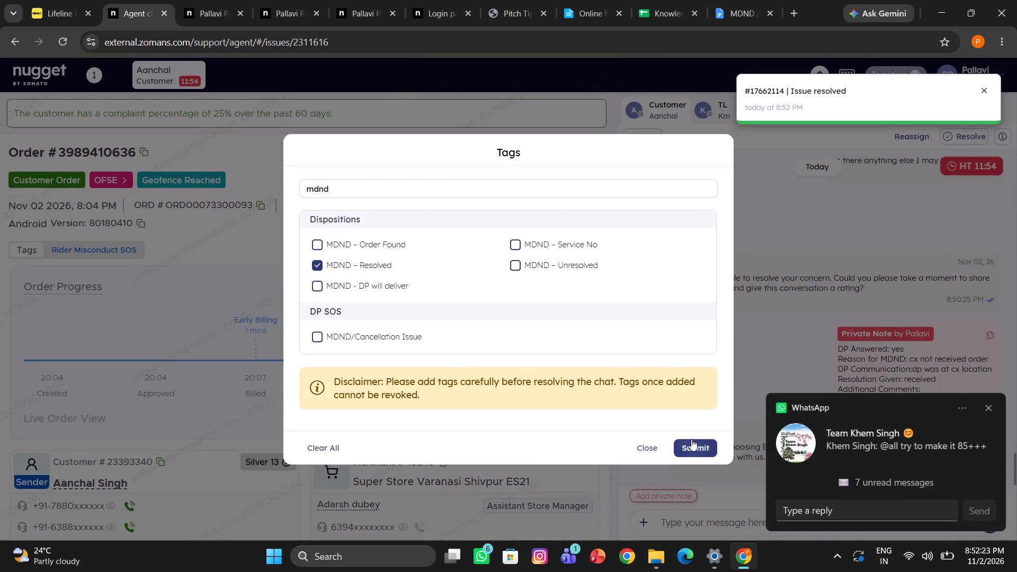
pyautogui.click(690, 441)
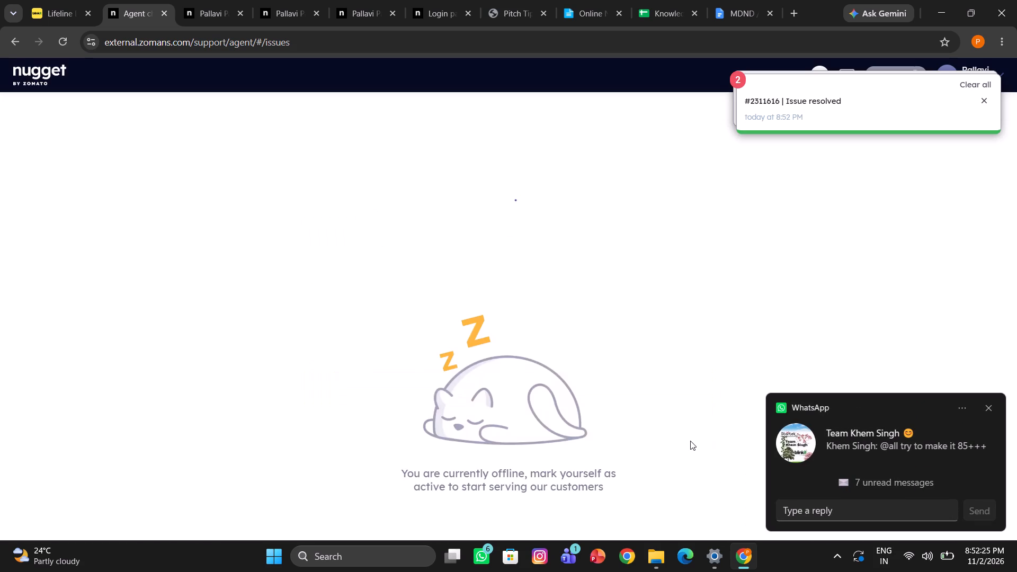
# Close the browser window and the File Explorer window behind it.
pyautogui.click(1016, 0)
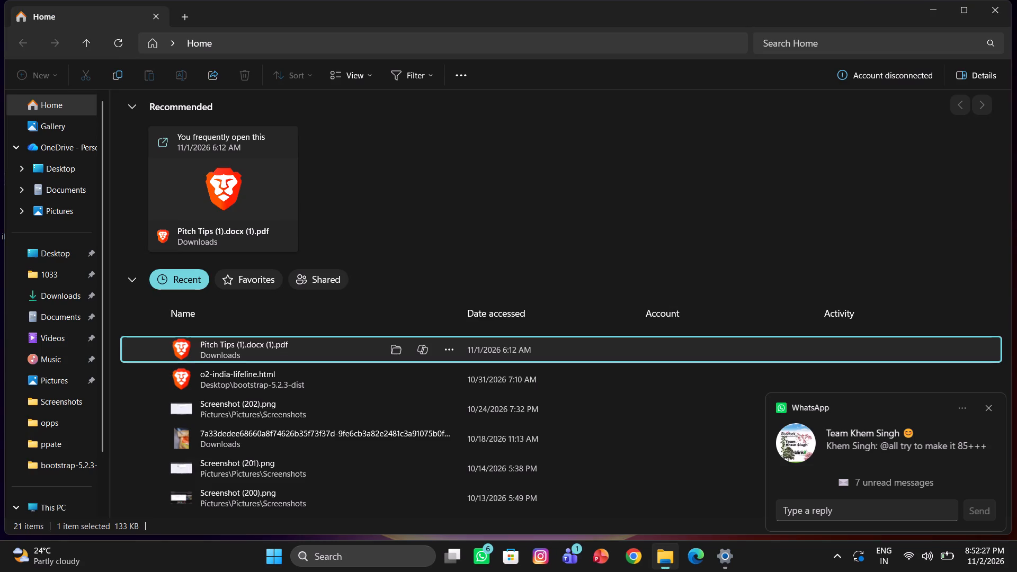
pyautogui.click(997, 8)
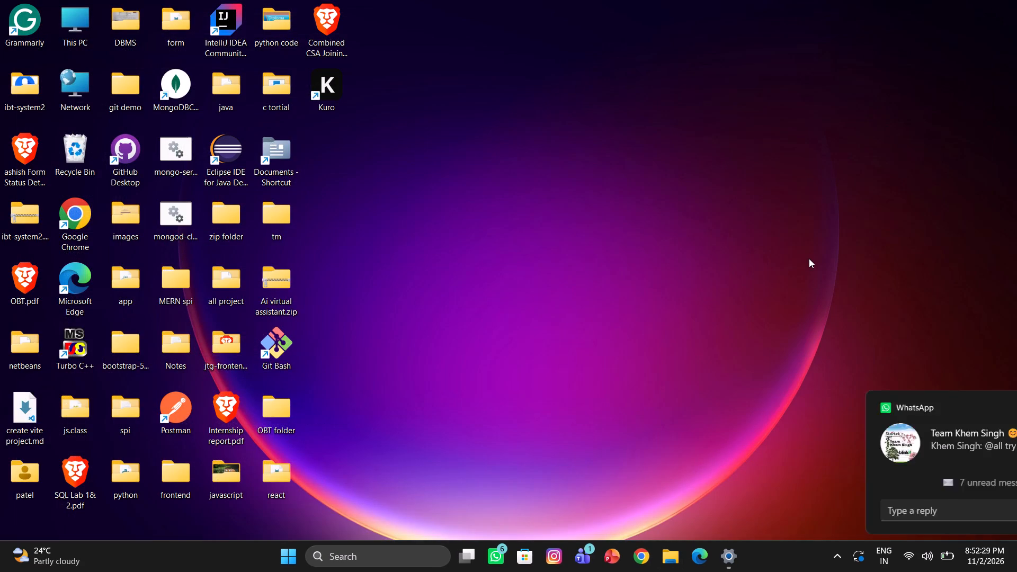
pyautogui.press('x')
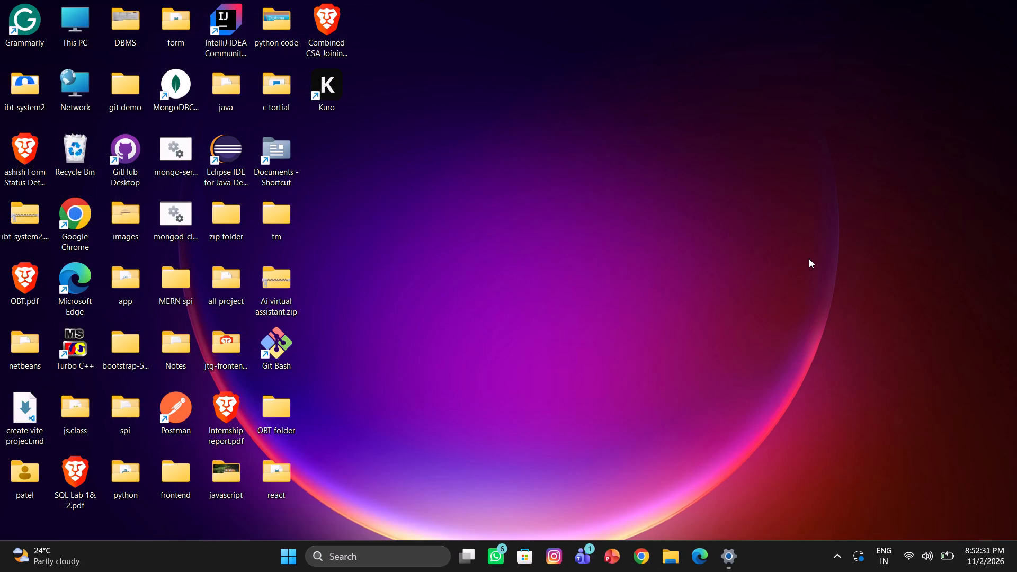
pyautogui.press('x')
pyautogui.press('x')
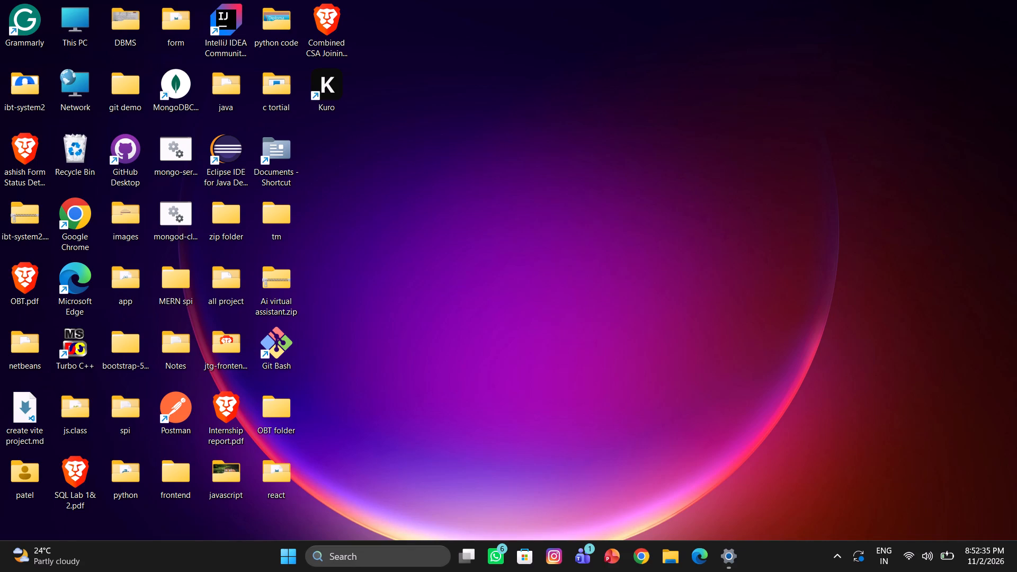
# Open the computer's power options and choose one to end the session.
pyautogui.click(290, 557)
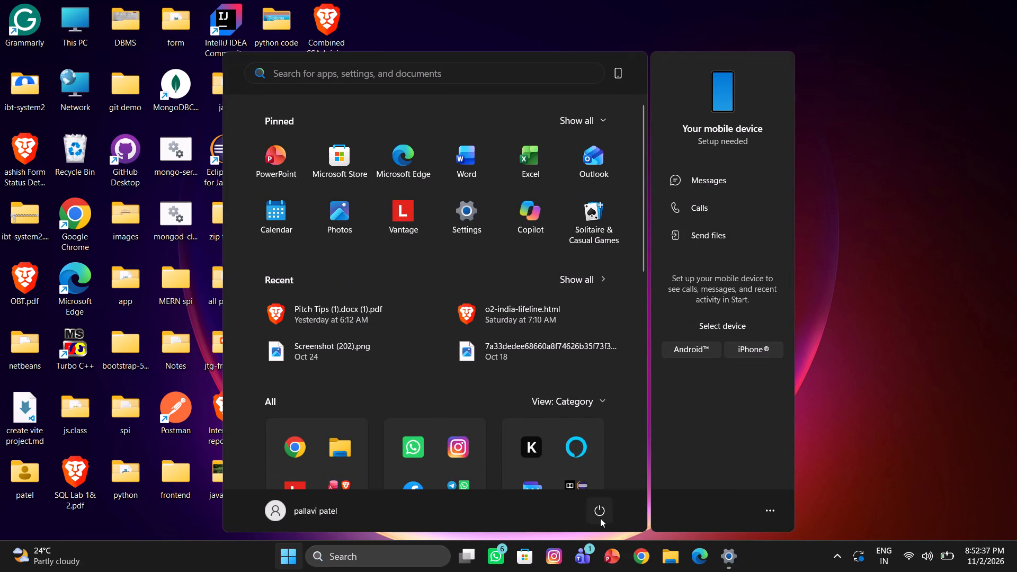
pyautogui.click(600, 516)
pyautogui.click(606, 463)
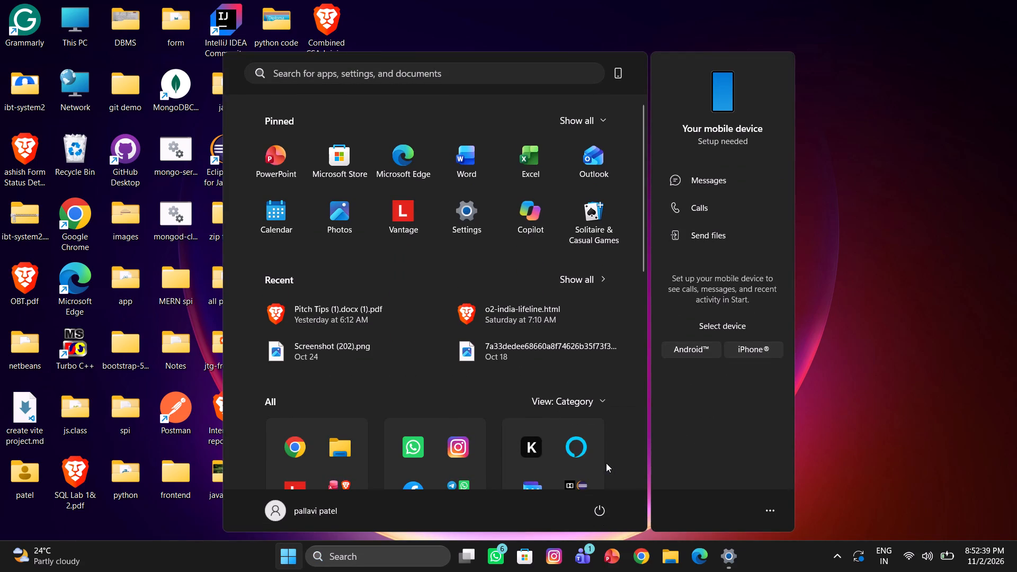